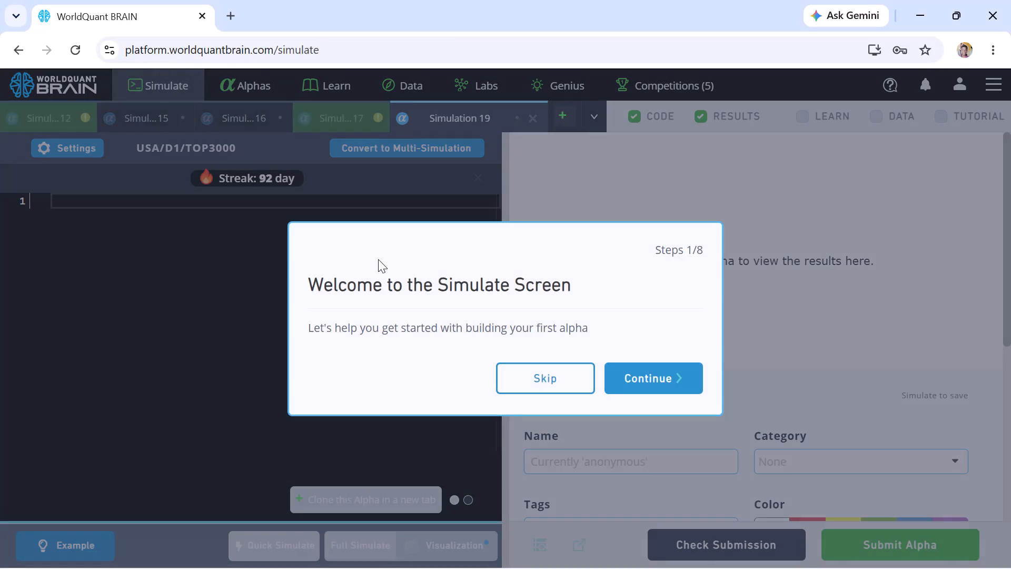
# Skip the eight-step introductory tour of the Simulate screen.
pyautogui.click(521, 377)
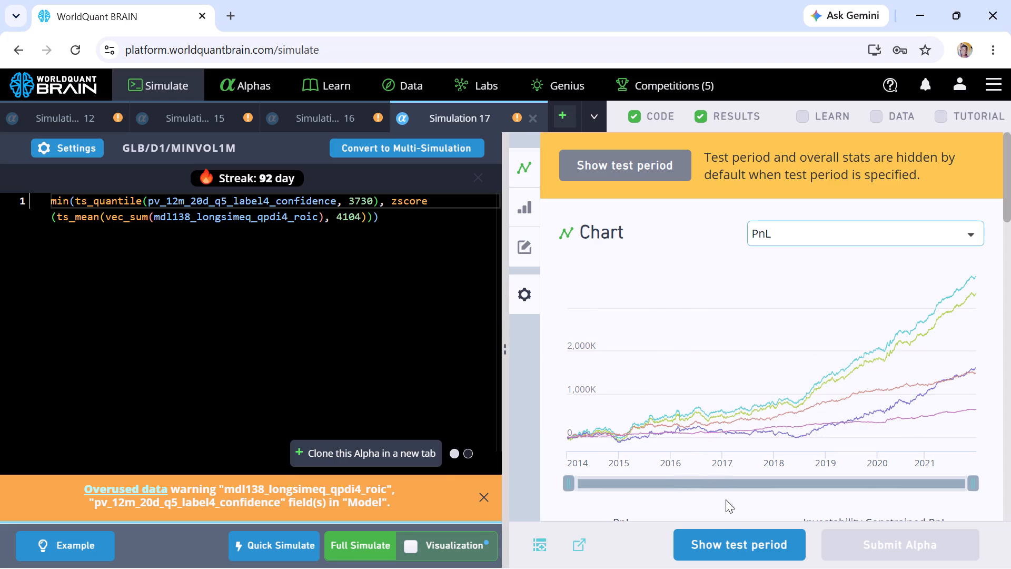
# Show the hidden test period and overall stats for the Simulation 17 alpha.
pyautogui.click(738, 542)
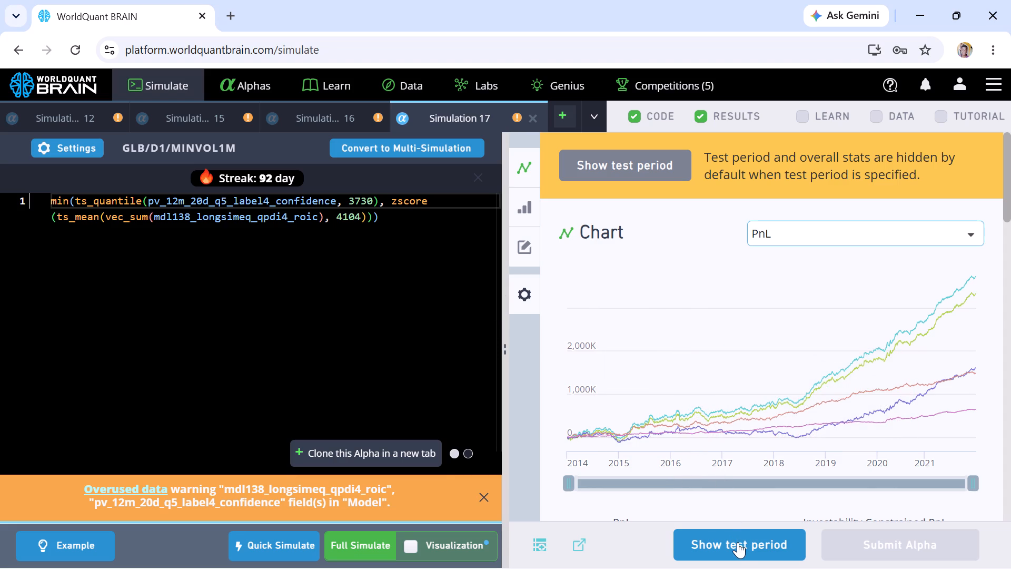
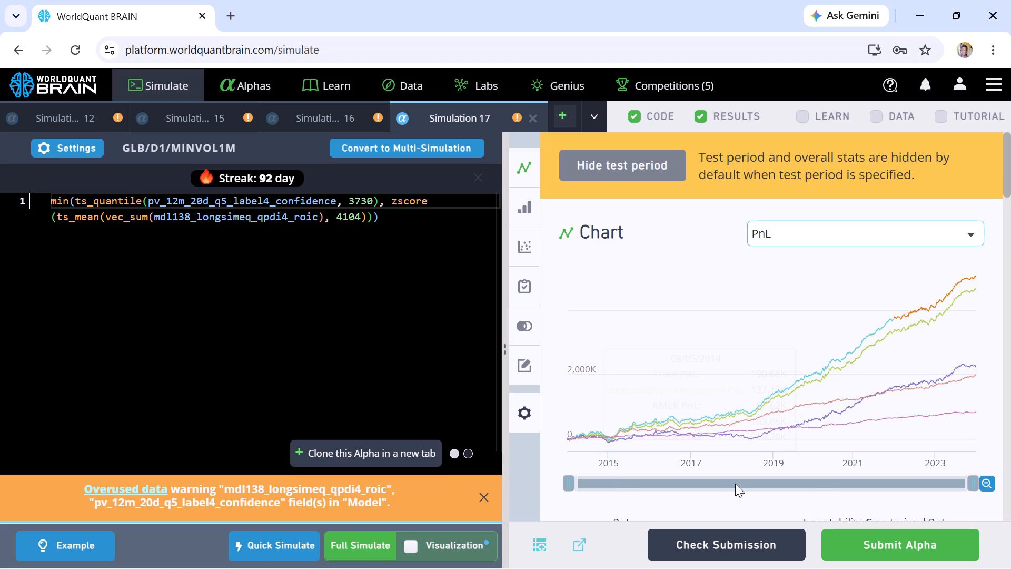
# Review the Simulation 17 PnL chart and yearly results, and show the IS Summary for the IS period.
pyautogui.scroll(-1, 933, 455)
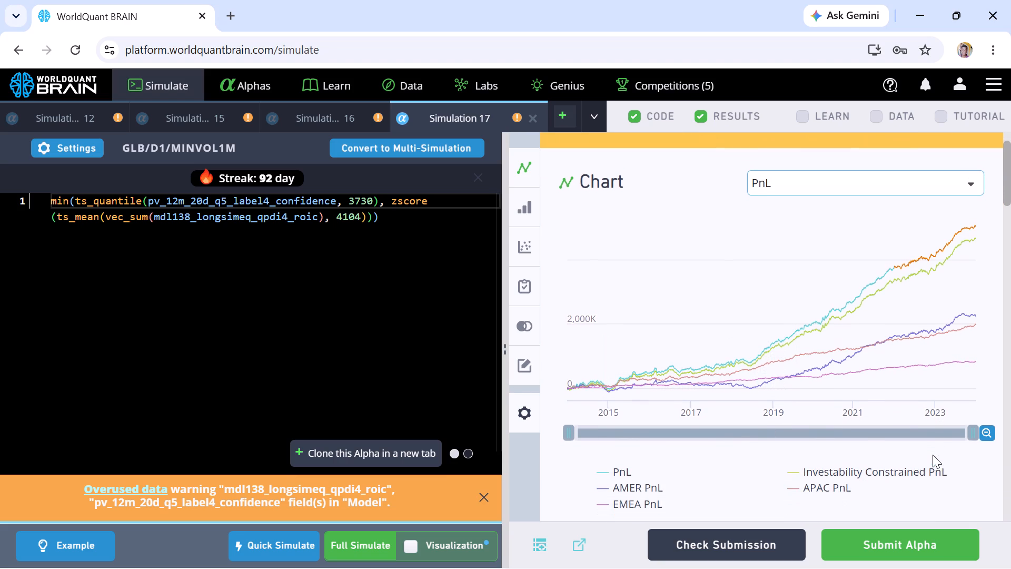
pyautogui.scroll(-5, 933, 455)
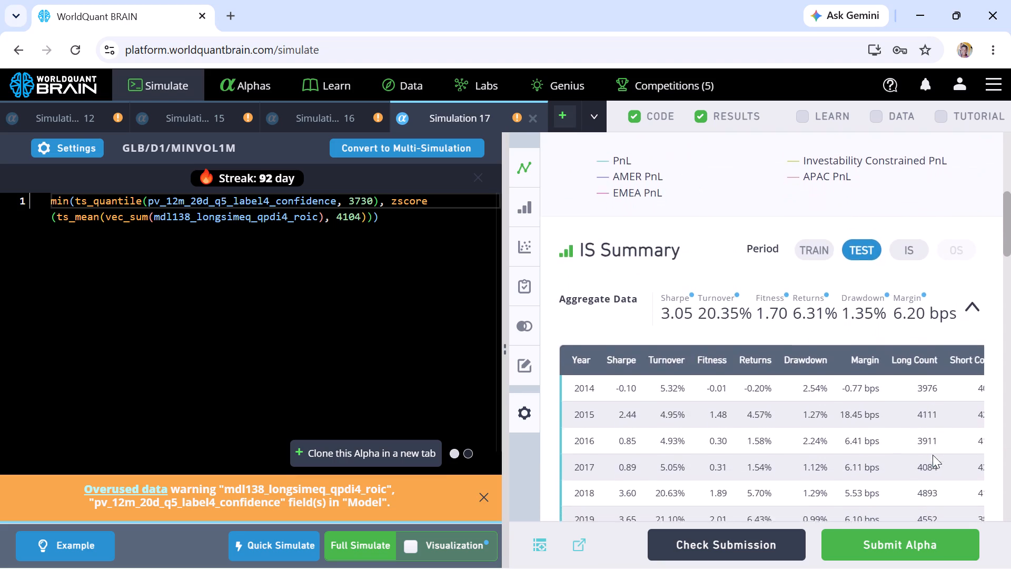
pyautogui.scroll(-1, 933, 455)
pyautogui.scroll(3, 933, 455)
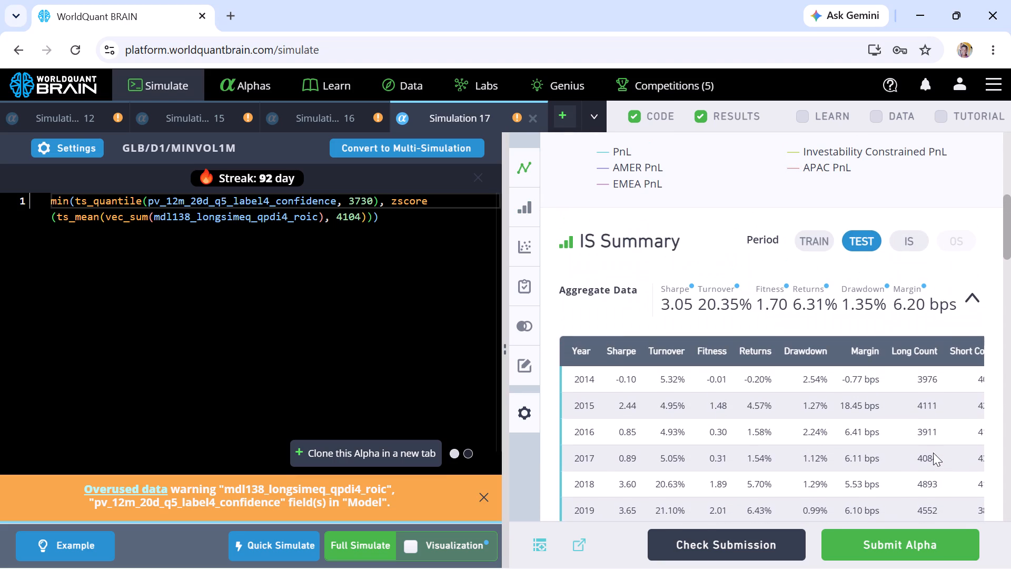
pyautogui.click(906, 248)
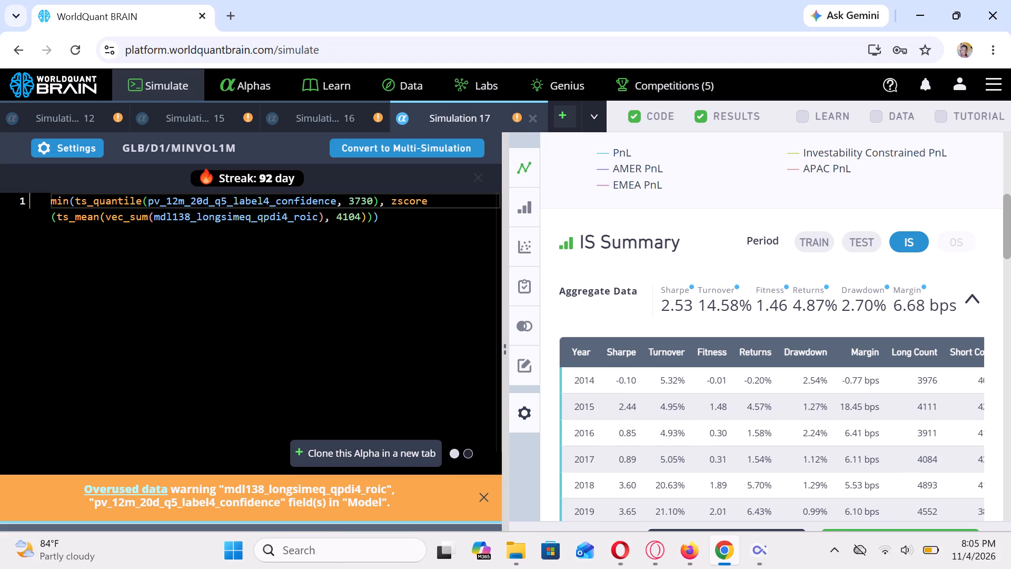
# Run a full simulation of the Simulation 17 alpha.
pyautogui.click(369, 548)
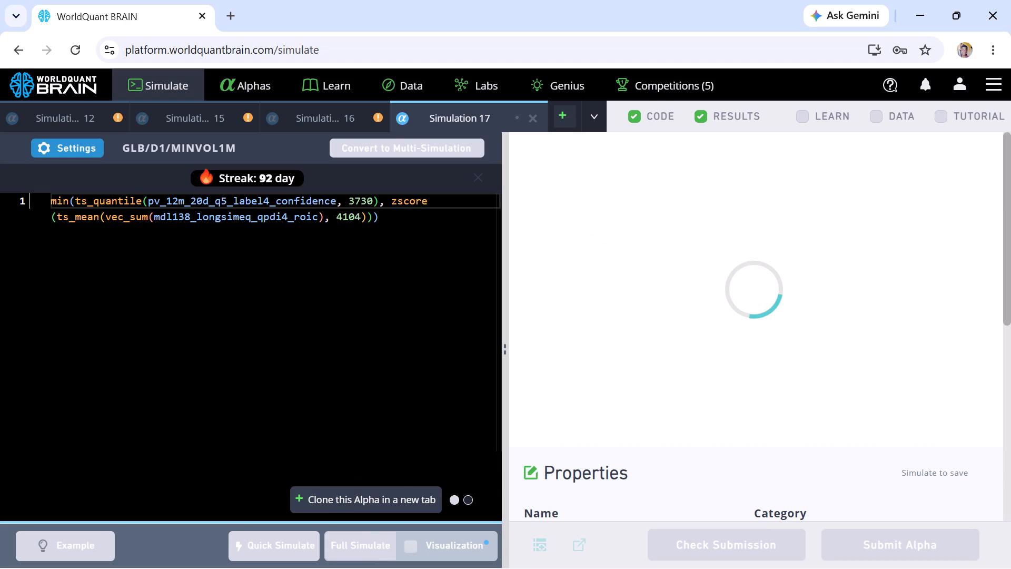
# Open Simulation 16, reveal its test period, and show its IS Summary for the IS period.
pyautogui.click(330, 116)
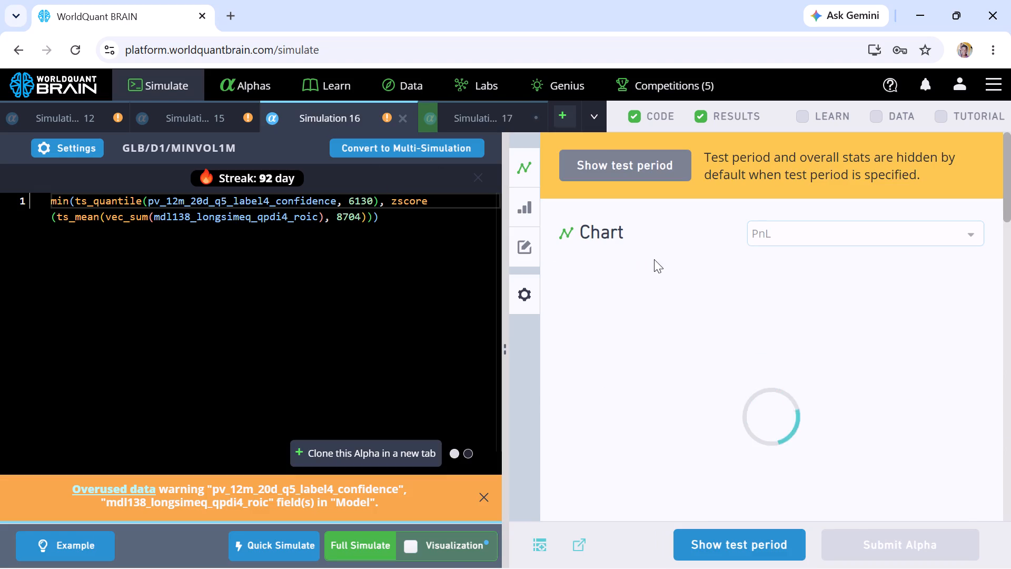
pyautogui.scroll(-1, 657, 259)
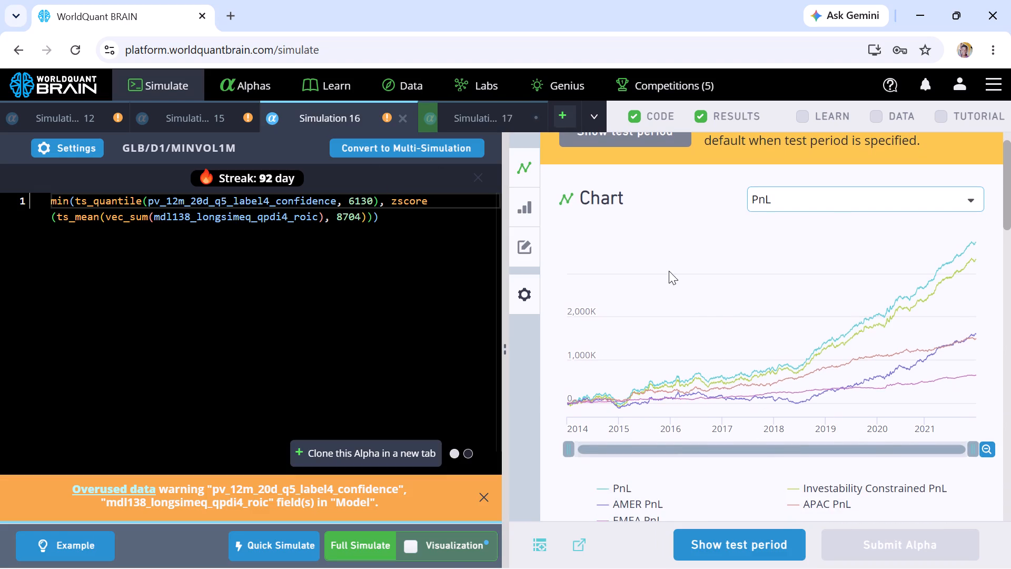
pyautogui.click(760, 548)
pyautogui.scroll(-2, 820, 487)
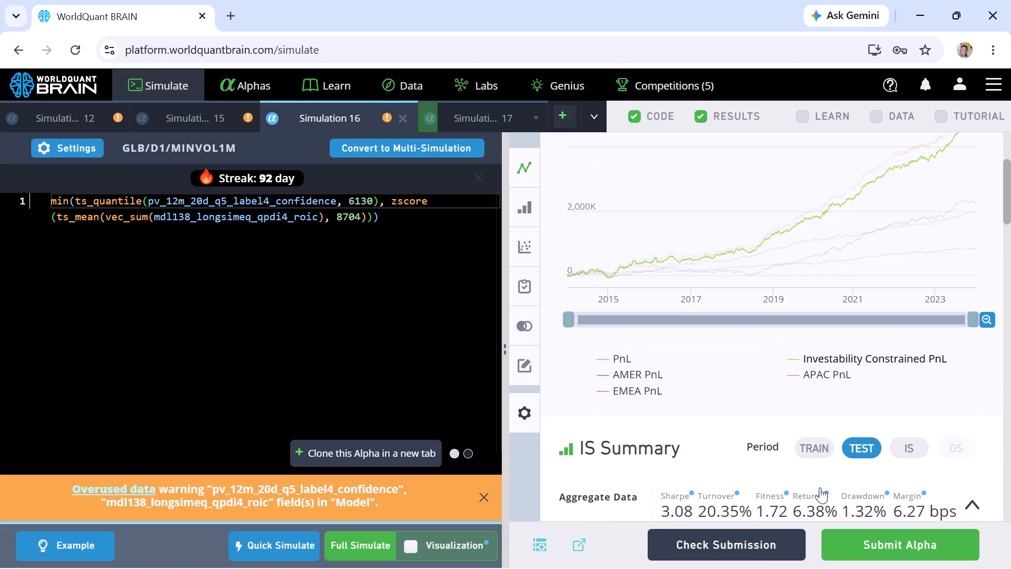
pyautogui.click(923, 436)
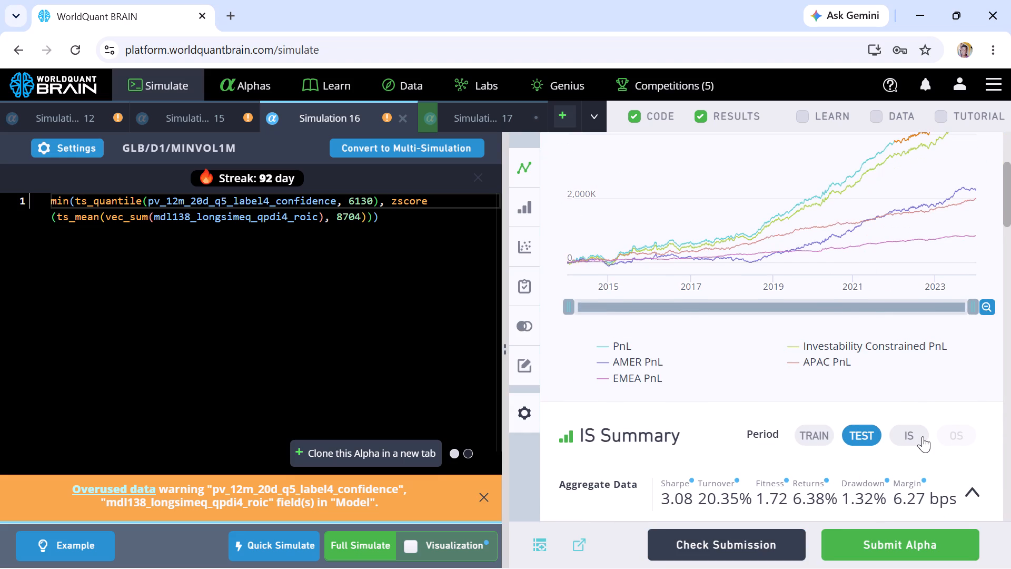
# Submit the Simulation 16 alpha.
pyautogui.rightClick(869, 536)
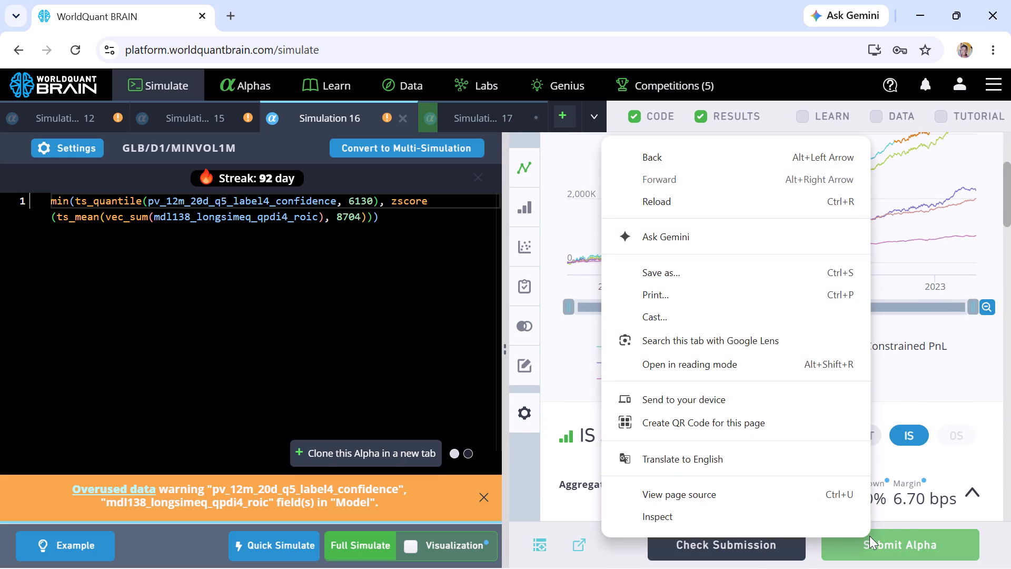
pyautogui.click(905, 536)
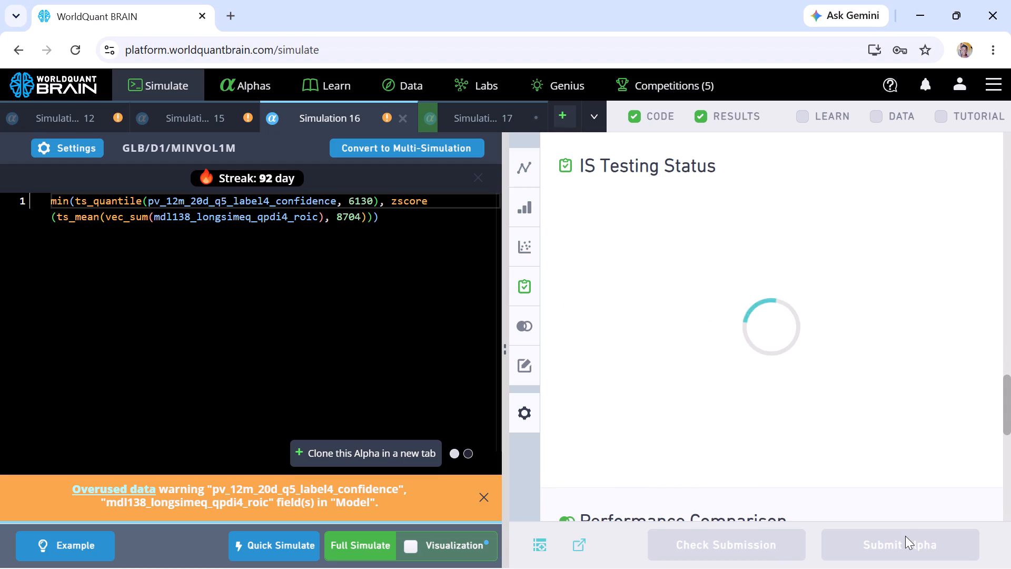
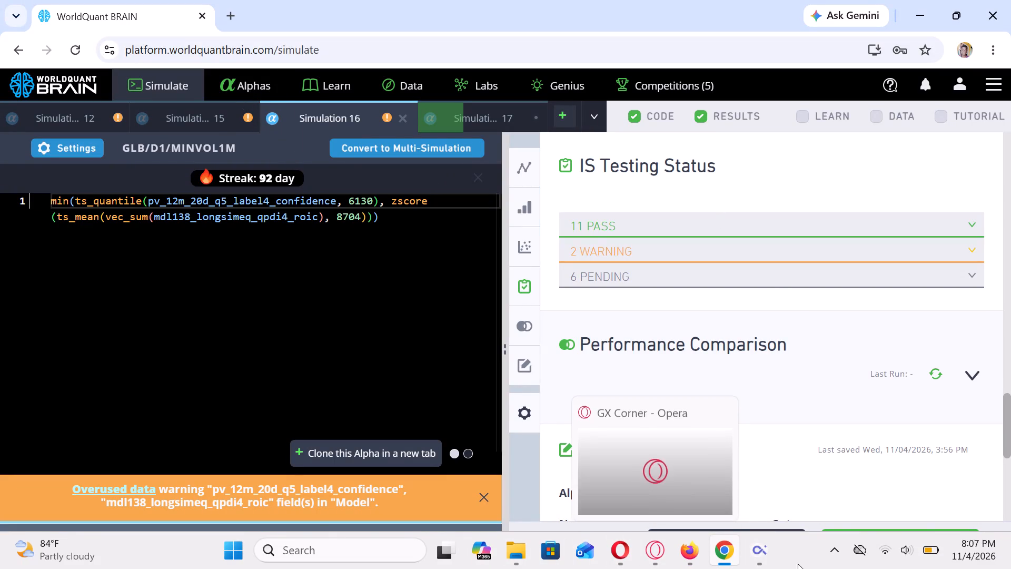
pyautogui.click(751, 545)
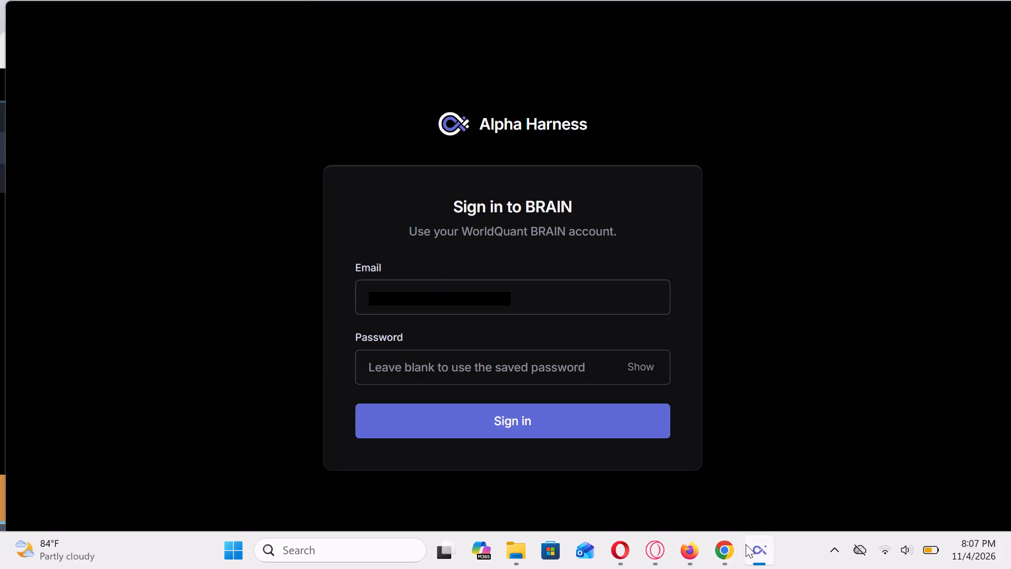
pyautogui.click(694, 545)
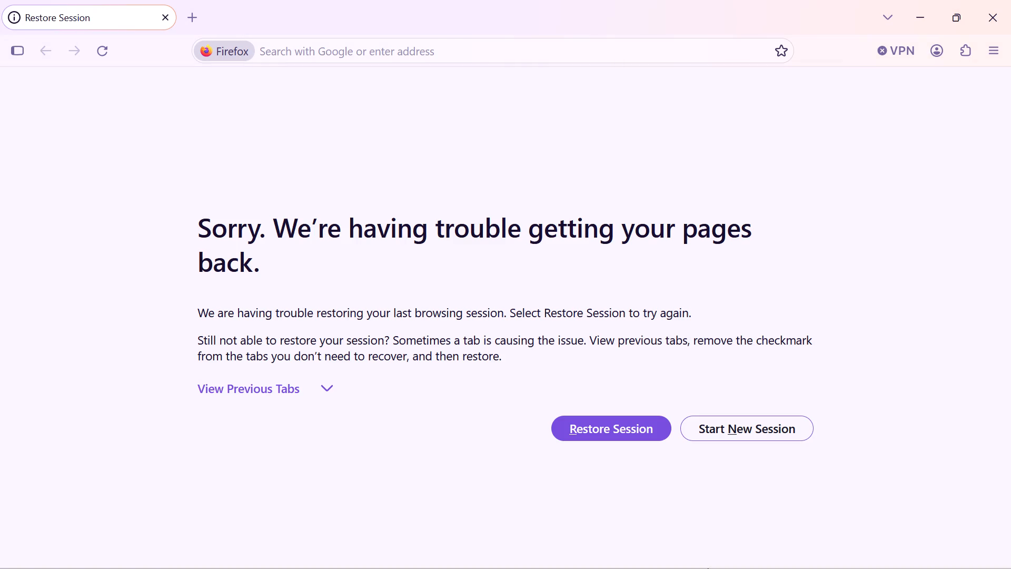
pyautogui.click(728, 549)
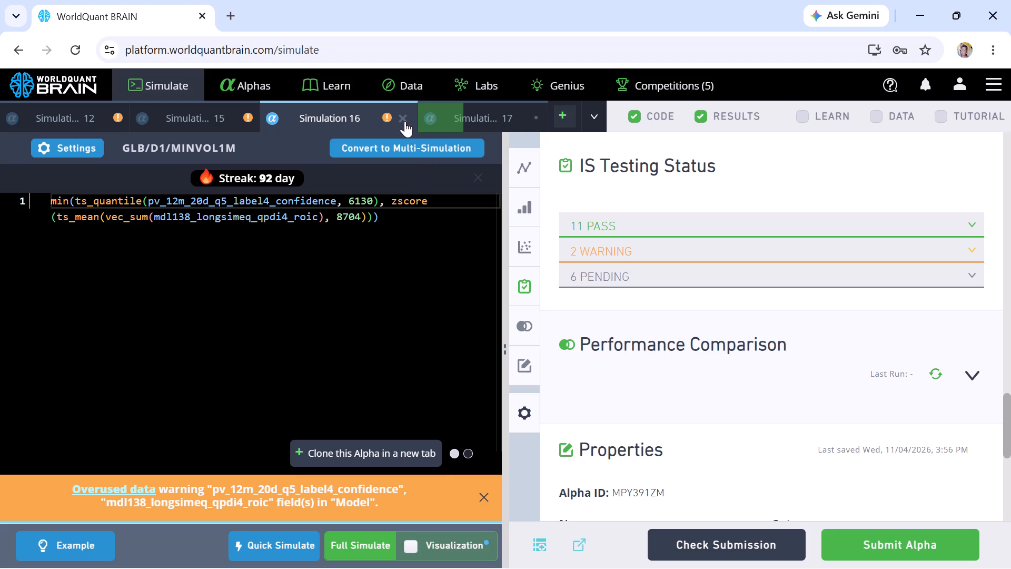
# Expand the warning and pending checks in Simulation 16's IS Testing Status to examine their details.
pyautogui.click(609, 246)
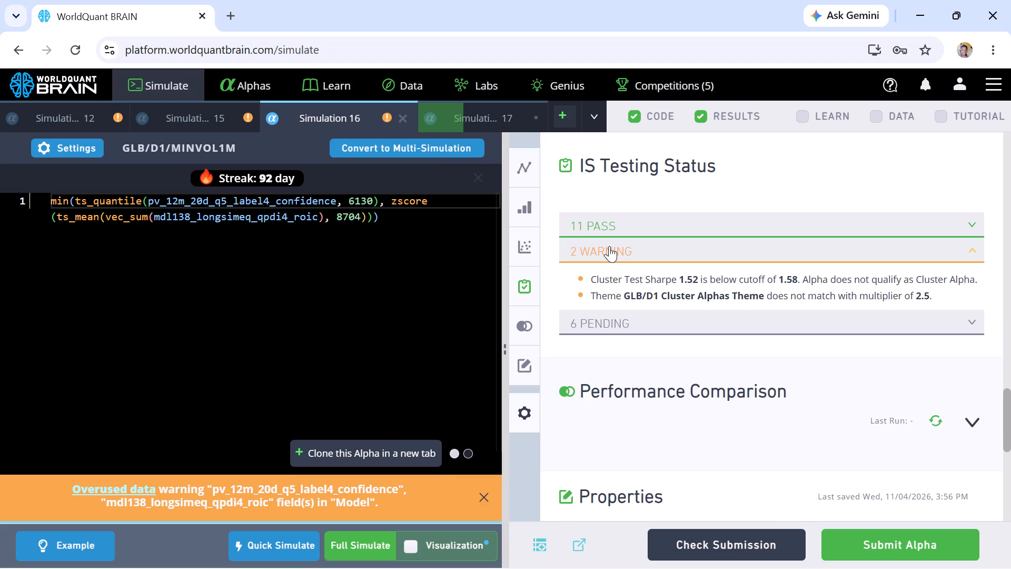
pyautogui.click(664, 321)
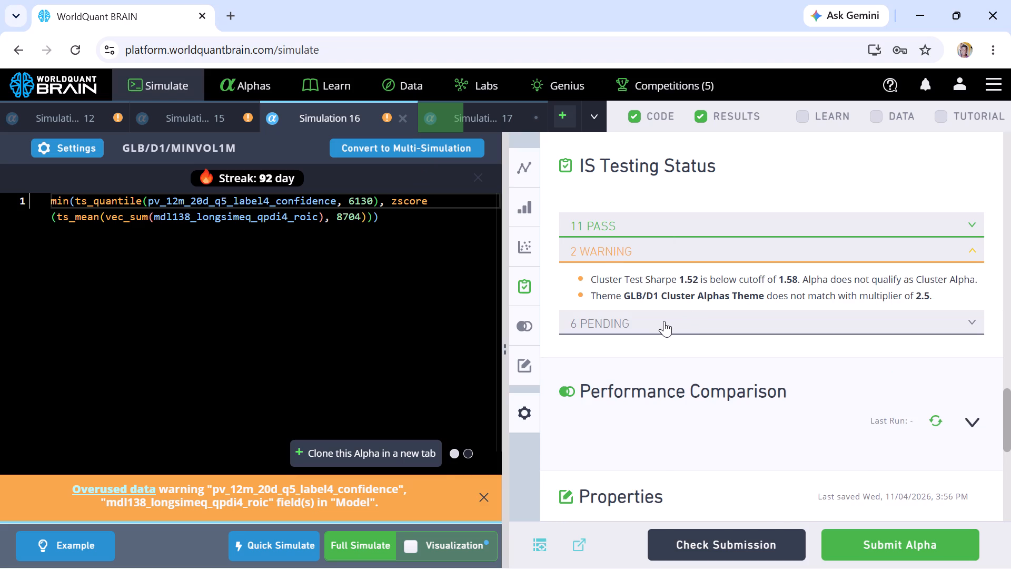
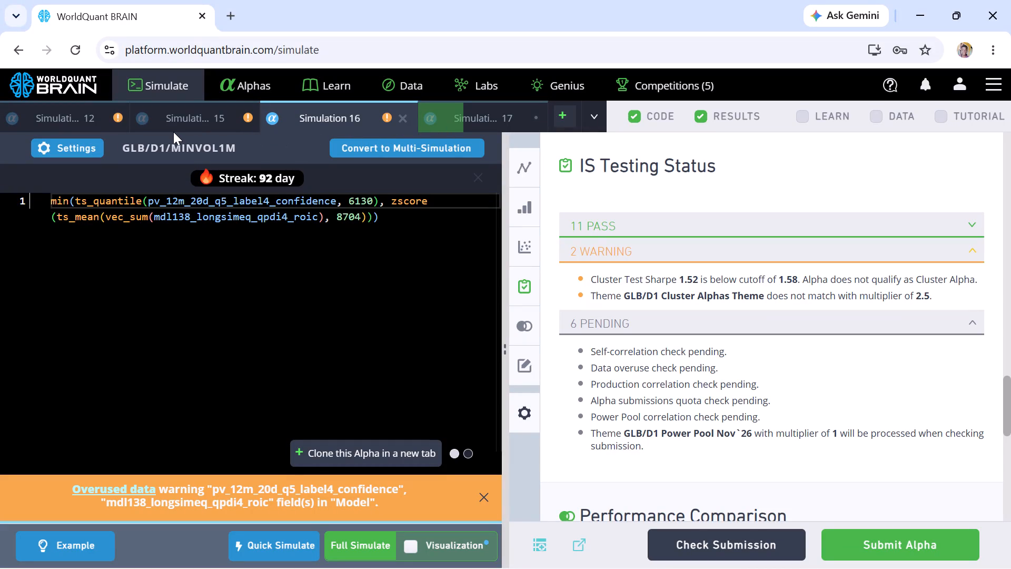
# In Simulation 12, replace the ts_quantile data field with probability_fifth_bucket_five_day_label_four_tech17_1 and run a full simulation.
pyautogui.click(62, 112)
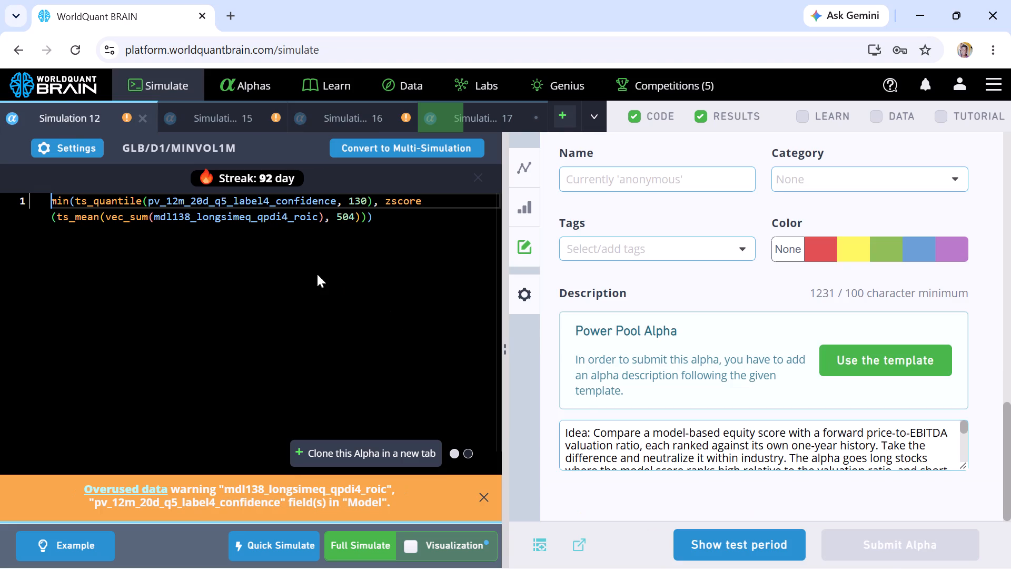
pyautogui.doubleClick(248, 200)
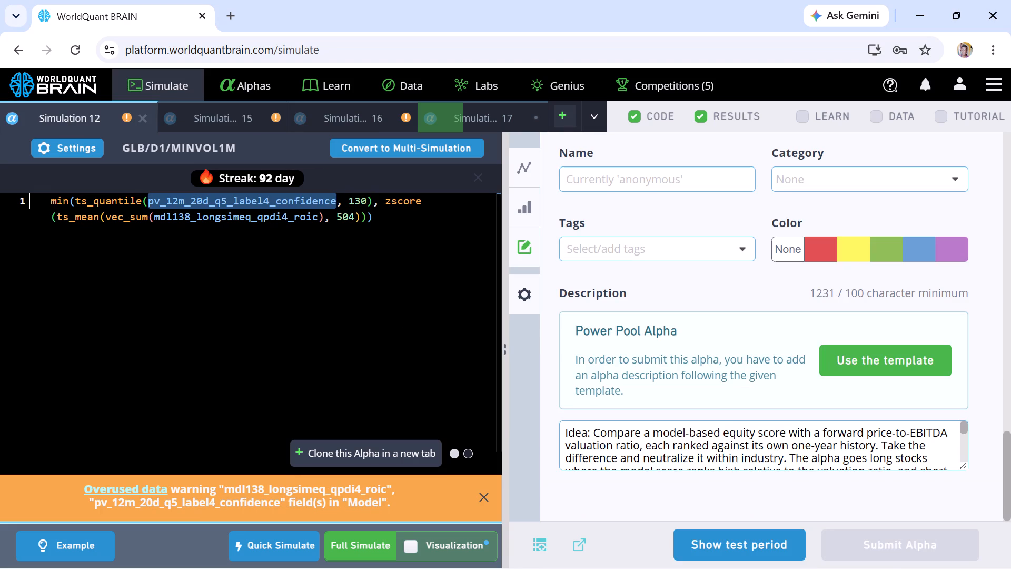
pyautogui.press('BackSpace')
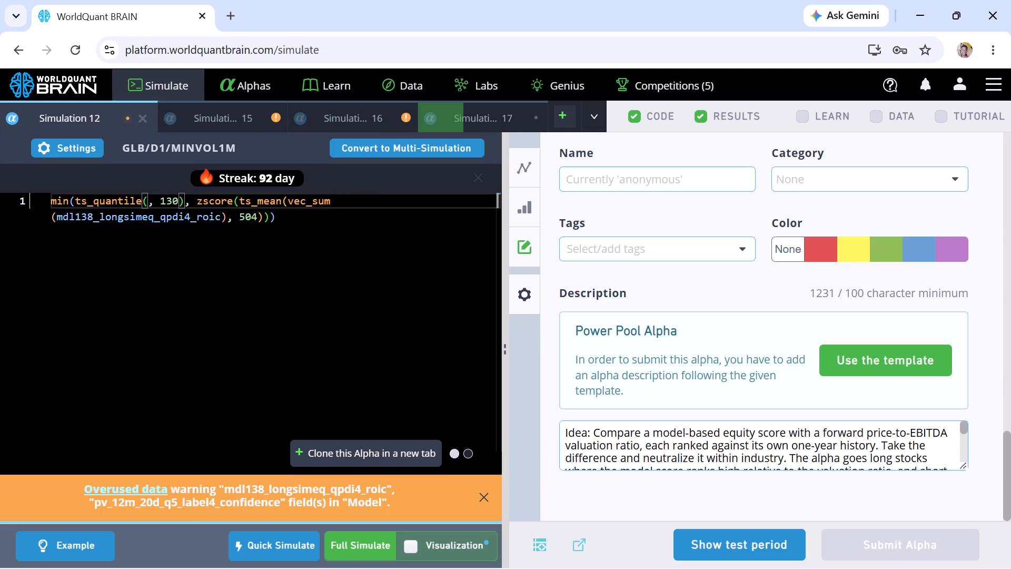
pyautogui.press('p')
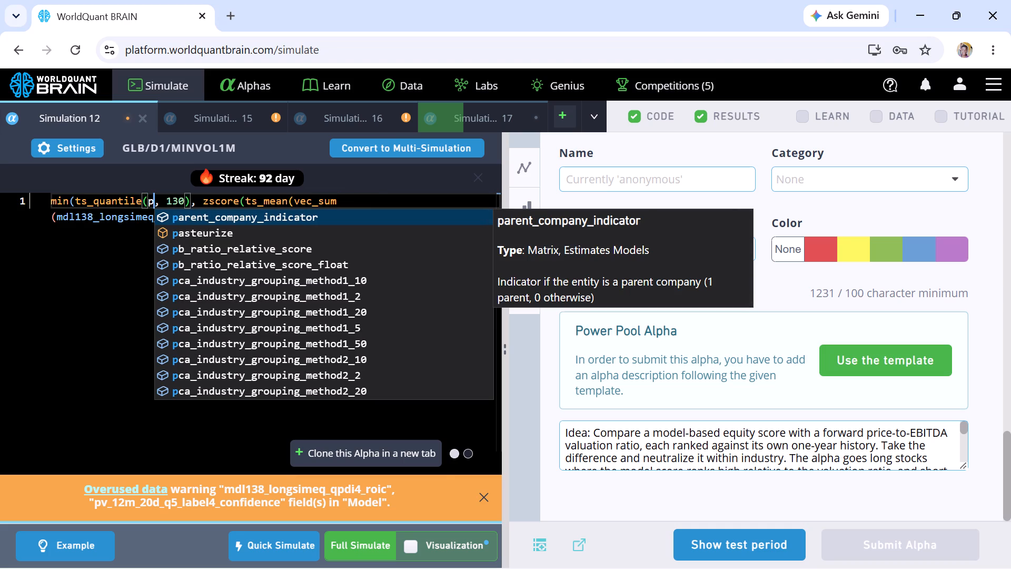
pyautogui.press('r')
pyautogui.write('ob')
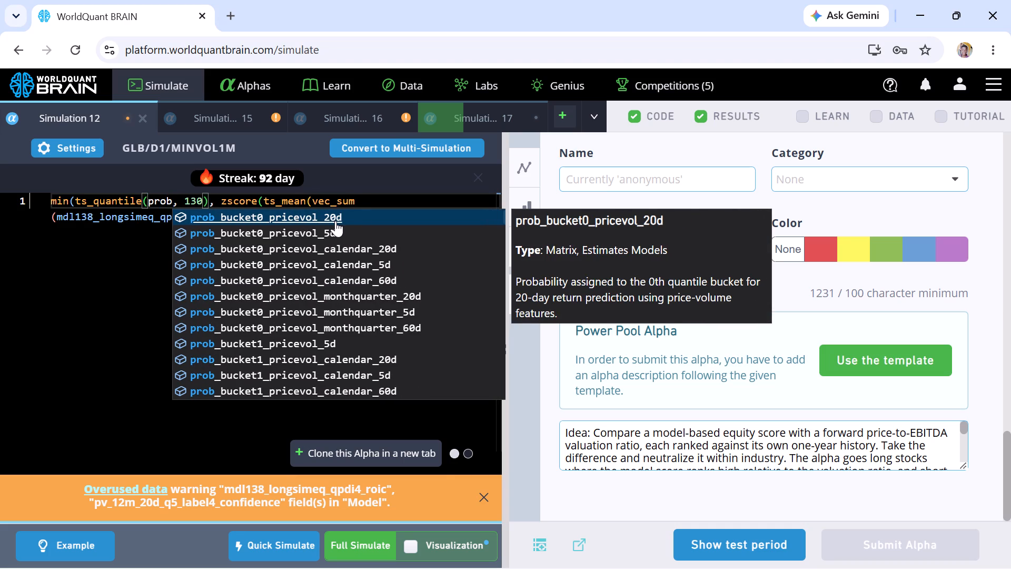
pyautogui.write('ab')
pyautogui.click(371, 268)
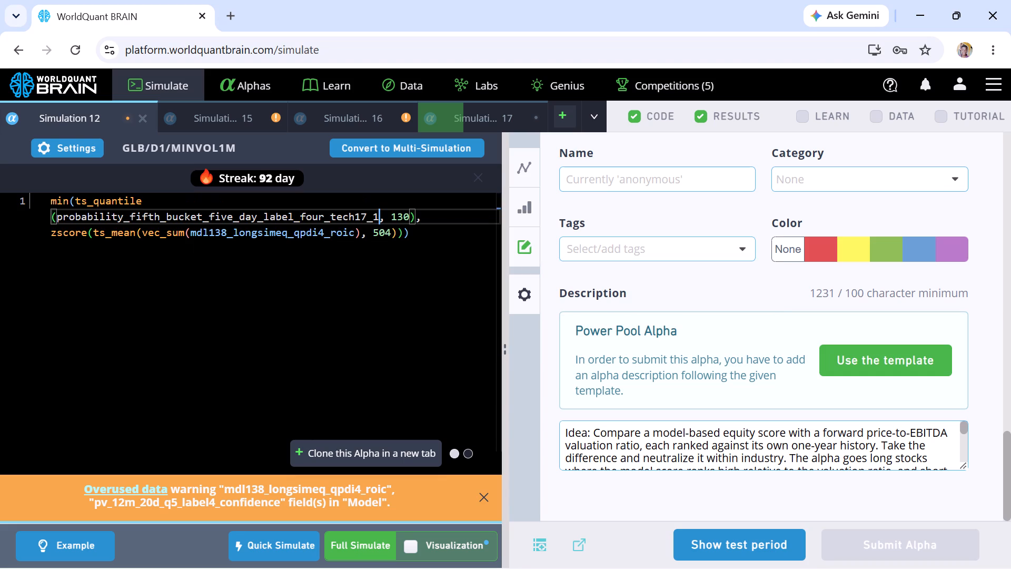
pyautogui.click(361, 543)
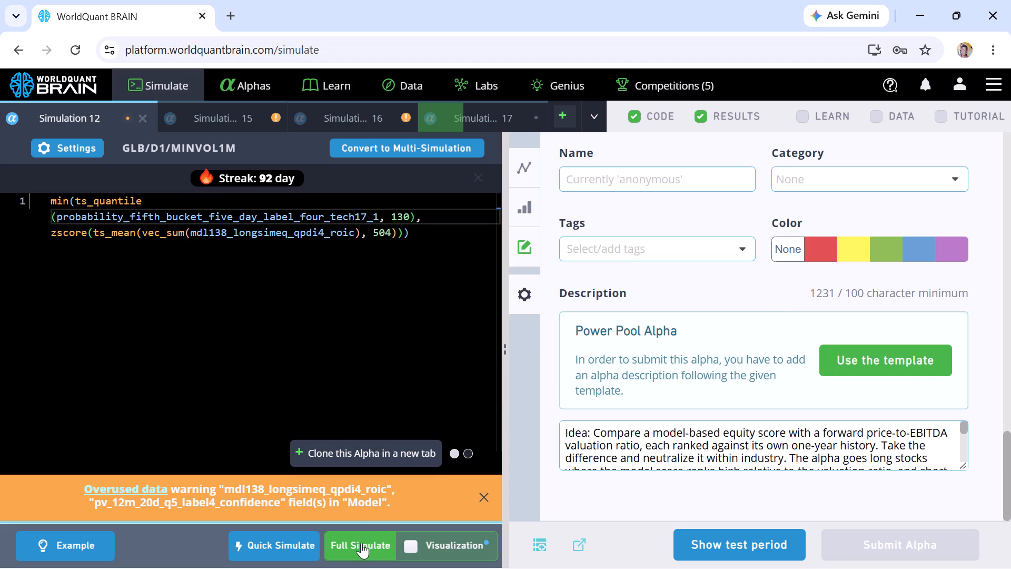
# In Simulation 15, replace the ts_quantile data field with predicted_bucket_pricevol_calendar_5d and run a full simulation.
pyautogui.click(217, 113)
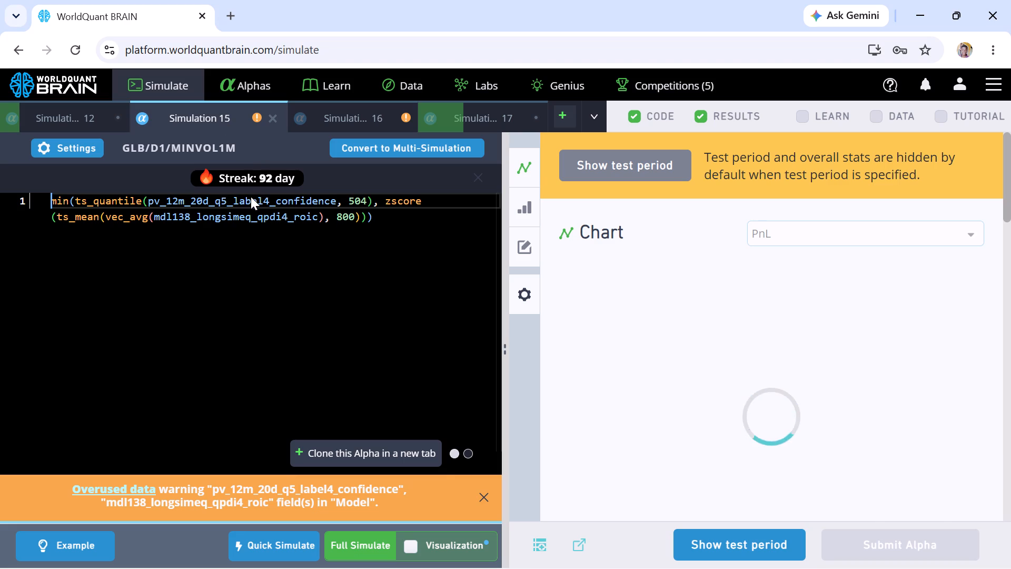
pyautogui.doubleClick(251, 197)
pyautogui.press('BackSpace')
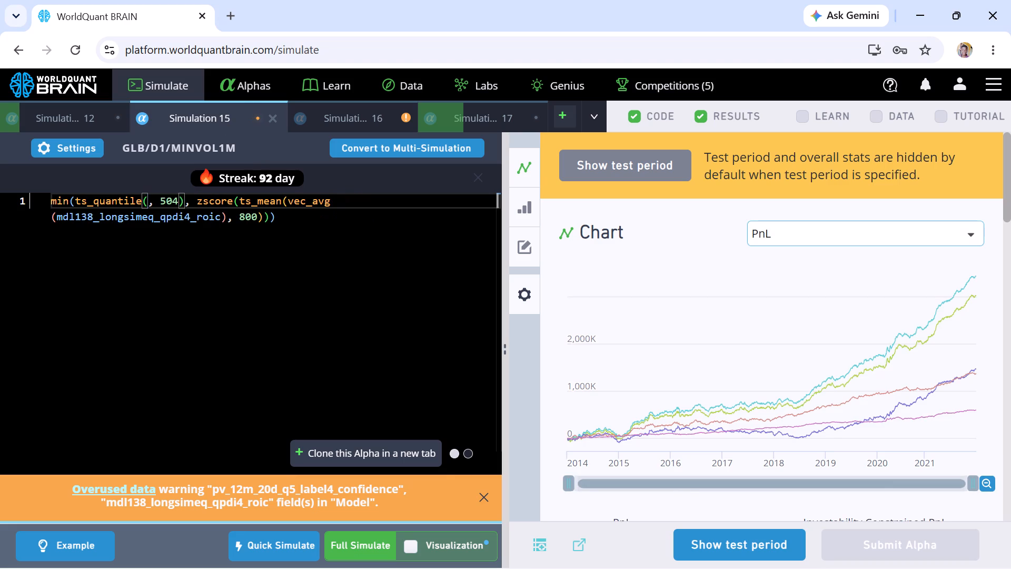
pyautogui.write('predicted')
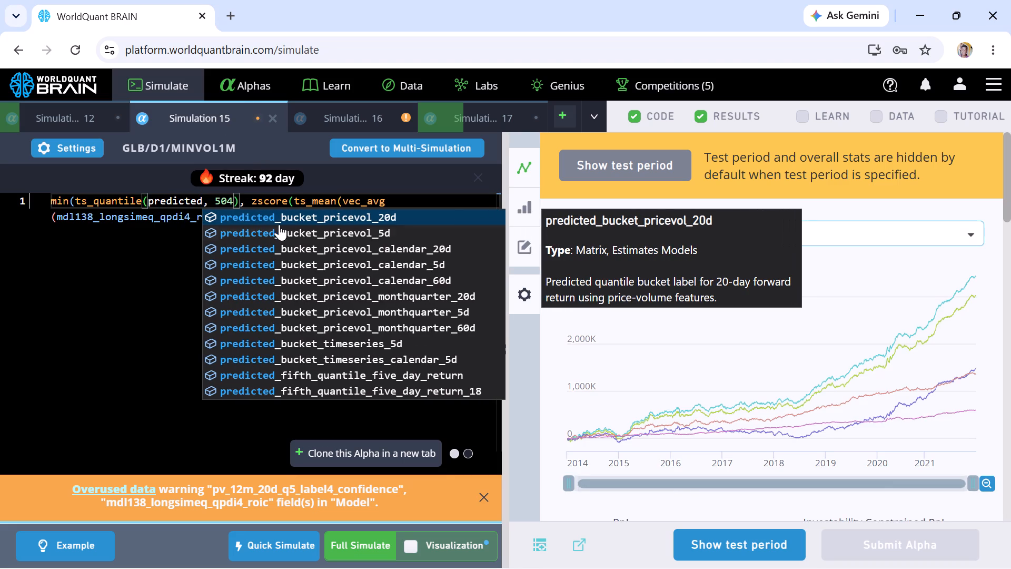
pyautogui.click(330, 260)
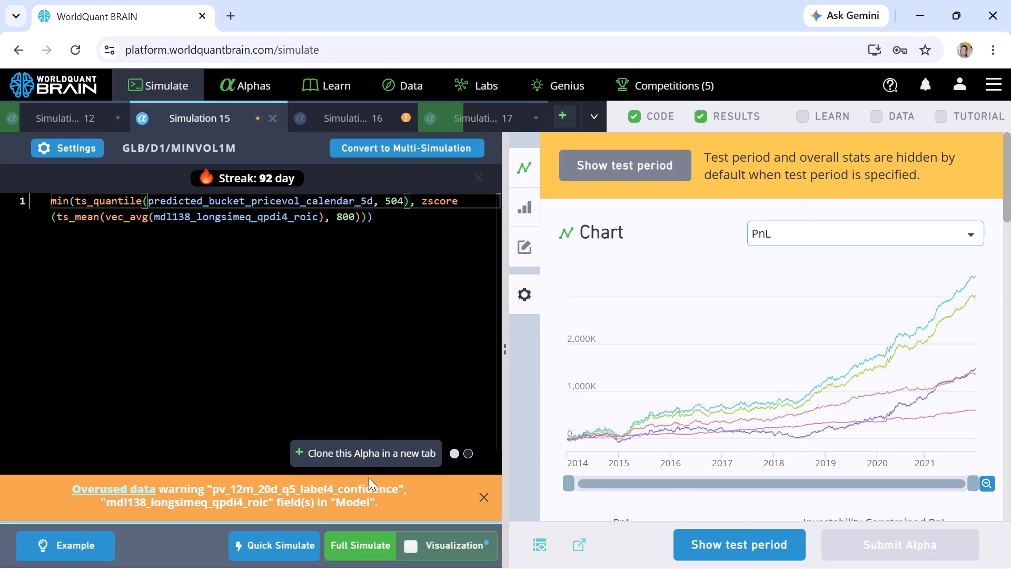
pyautogui.click(352, 539)
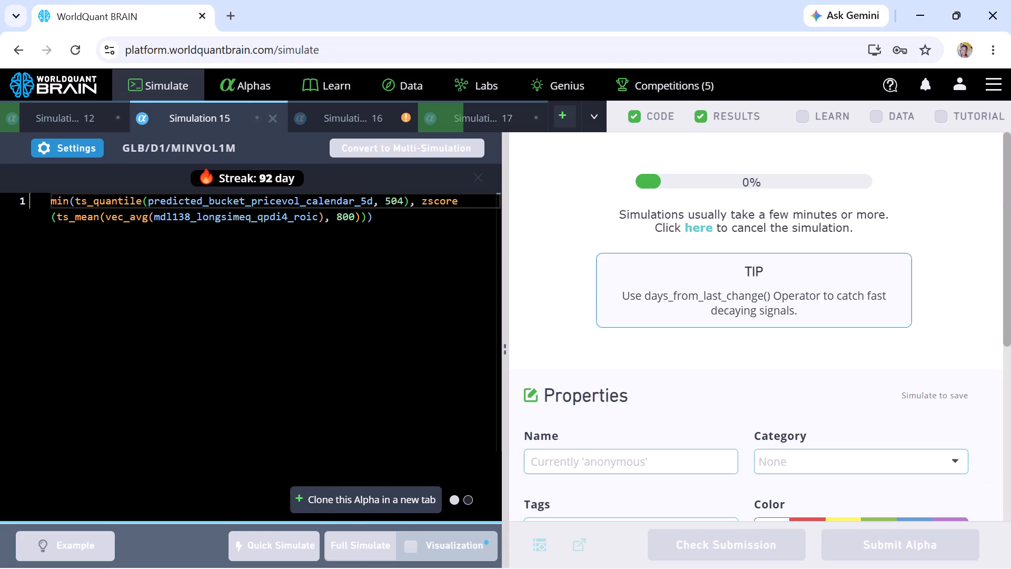
# In Simulation 16, replace the ts_quantile data field with tm_11_r1_r5_r10_rh_ah3_d1_r10_q2_p1 and run a full simulation.
pyautogui.click(359, 113)
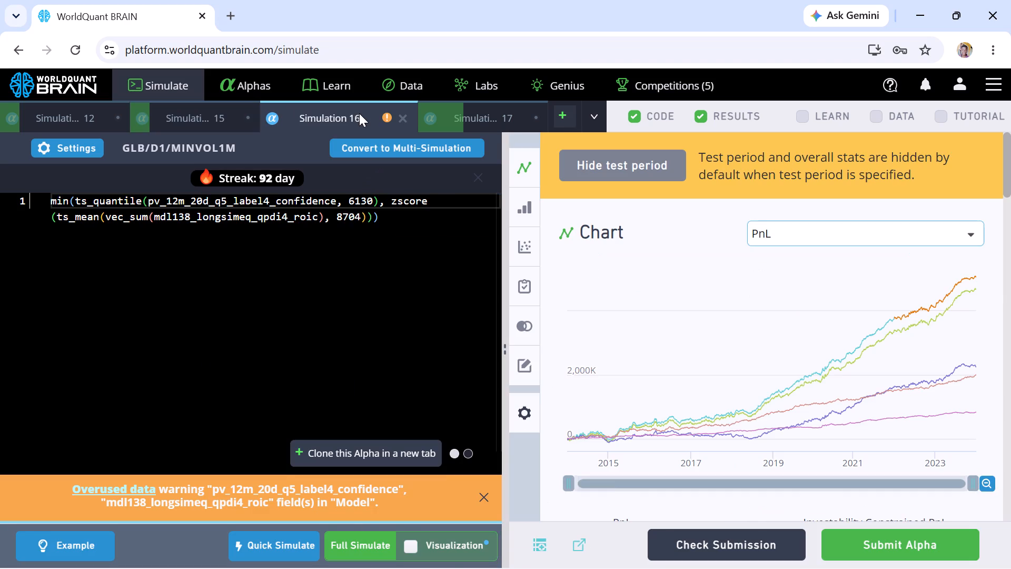
pyautogui.doubleClick(276, 203)
pyautogui.press('BackSpace')
pyautogui.write('tm')
pyautogui.click(343, 247)
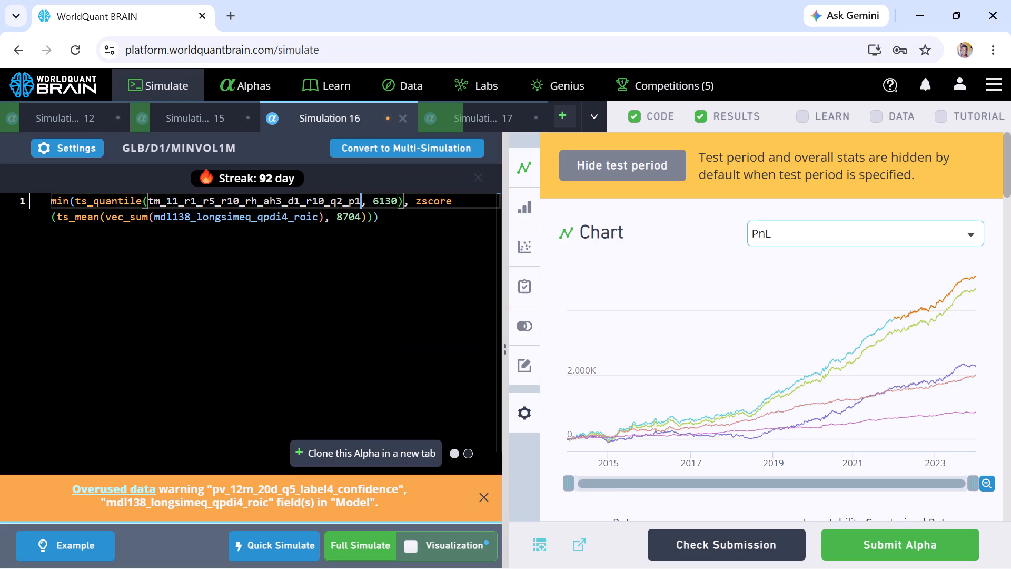
pyautogui.click(342, 552)
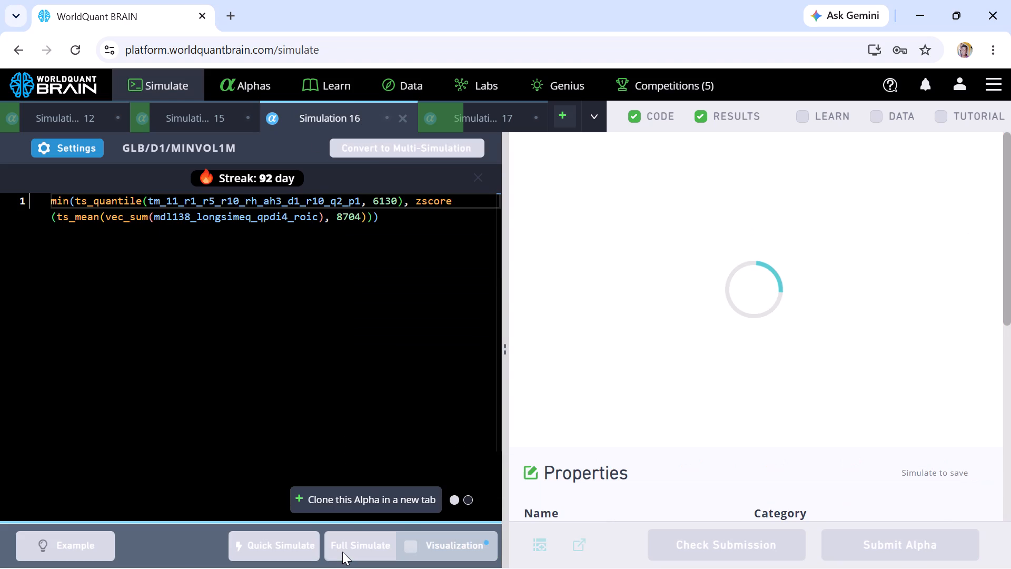
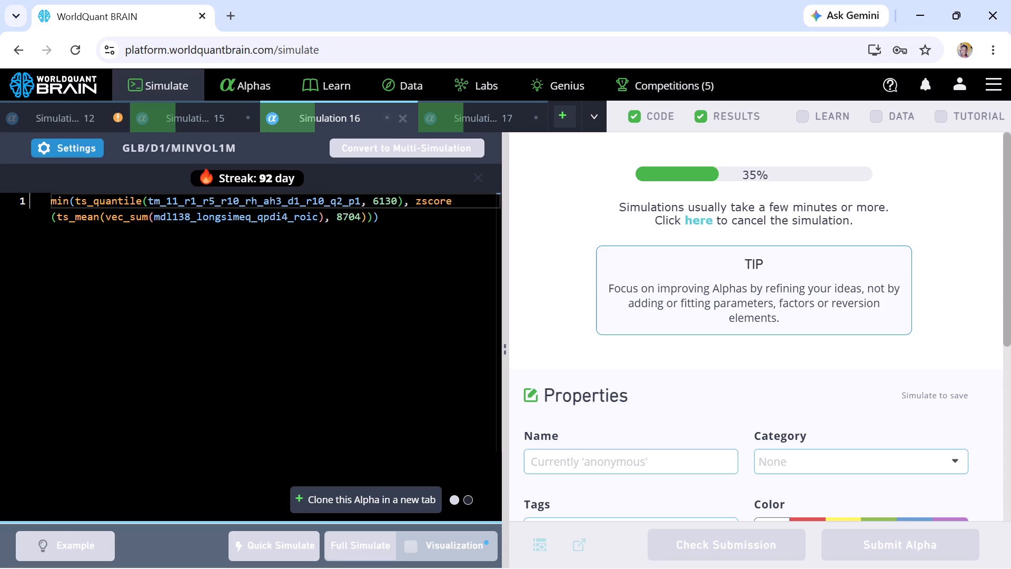
# Open Simulation 12's results, show the test period, and set the IS Summary to the IS period.
pyautogui.click(58, 116)
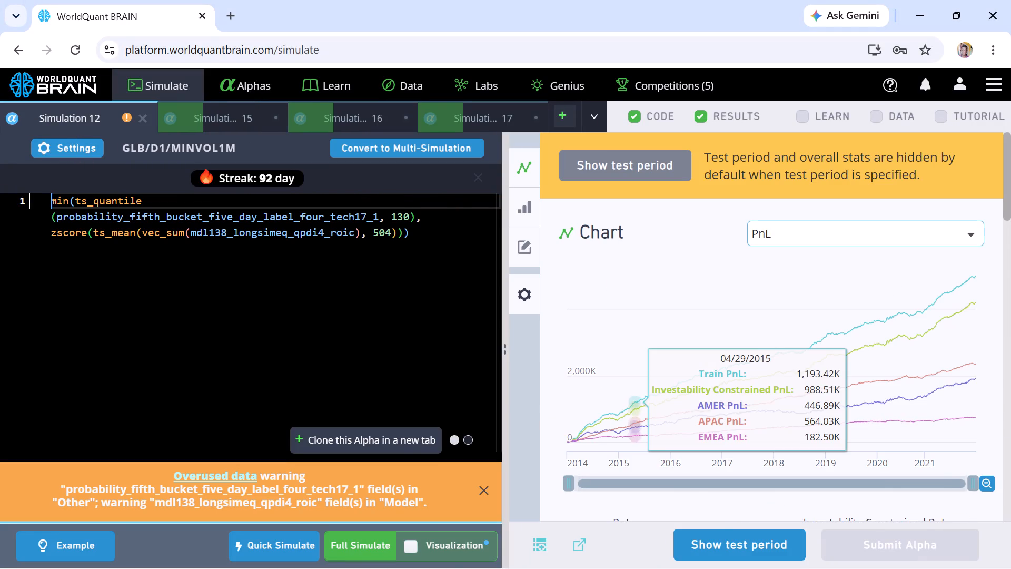
pyautogui.click(726, 542)
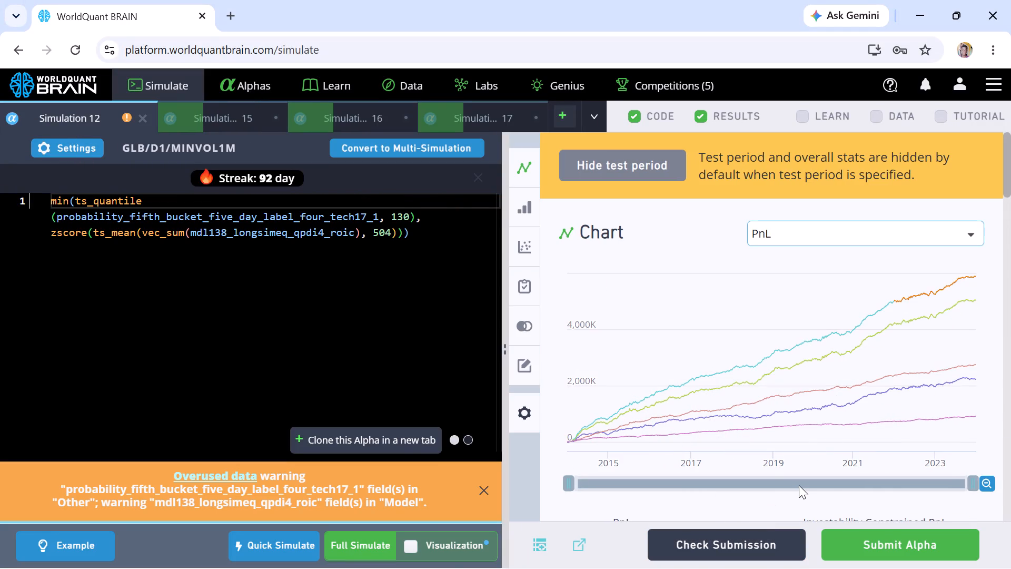
pyautogui.scroll(-3, 799, 485)
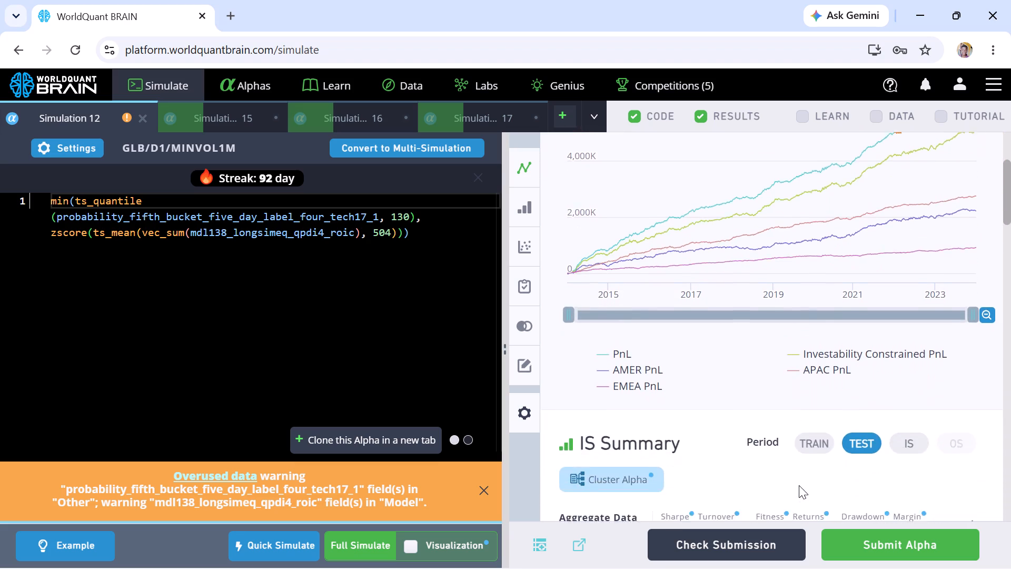
pyautogui.scroll(-1, 799, 485)
pyautogui.click(914, 299)
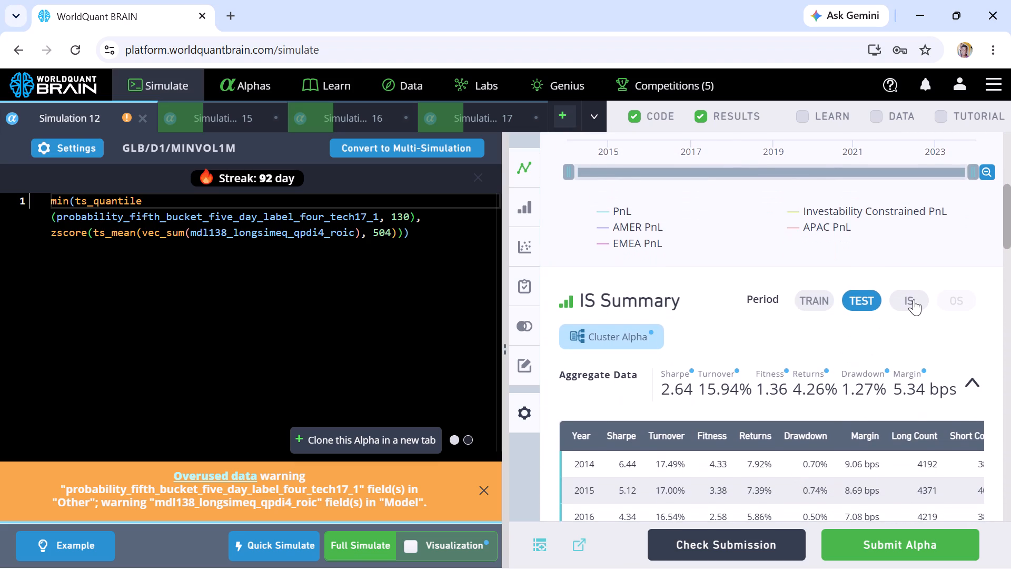
# Expand the pending and passed checks under Simulation 12's IS Testing Status and review them.
pyautogui.scroll(-1, 775, 456)
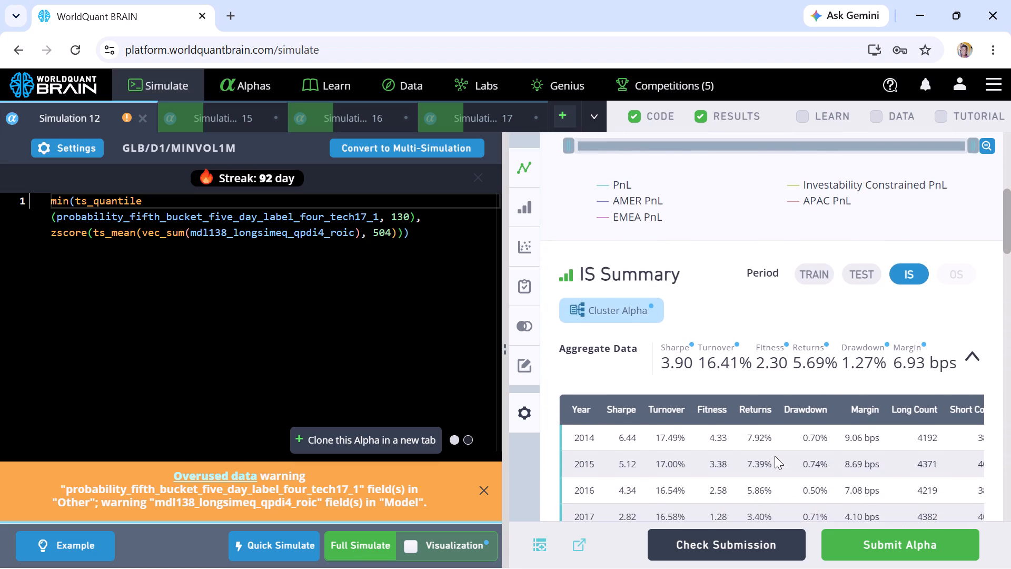
pyautogui.scroll(-6, 775, 456)
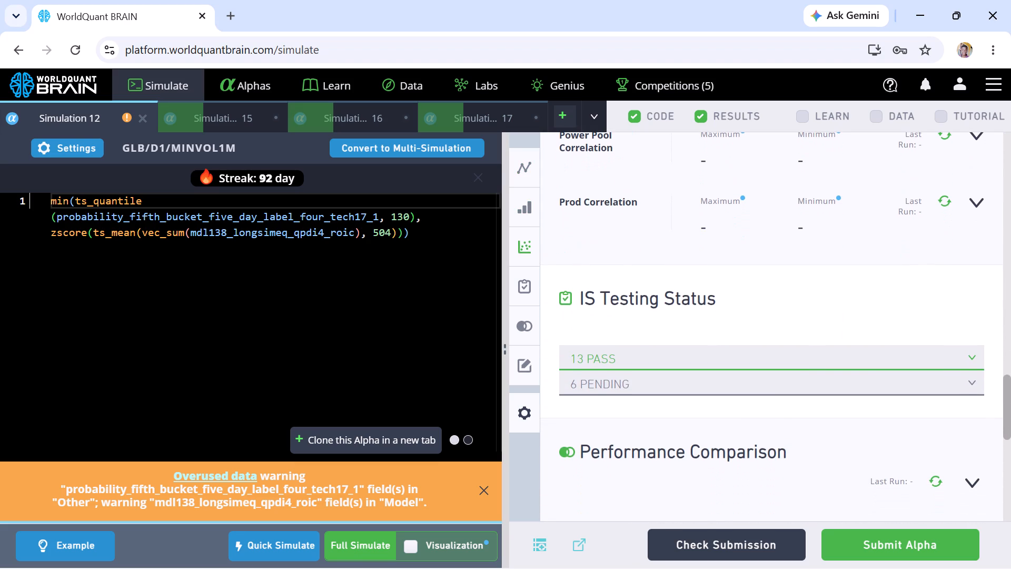
pyautogui.click(750, 380)
pyautogui.scroll(-1, 774, 372)
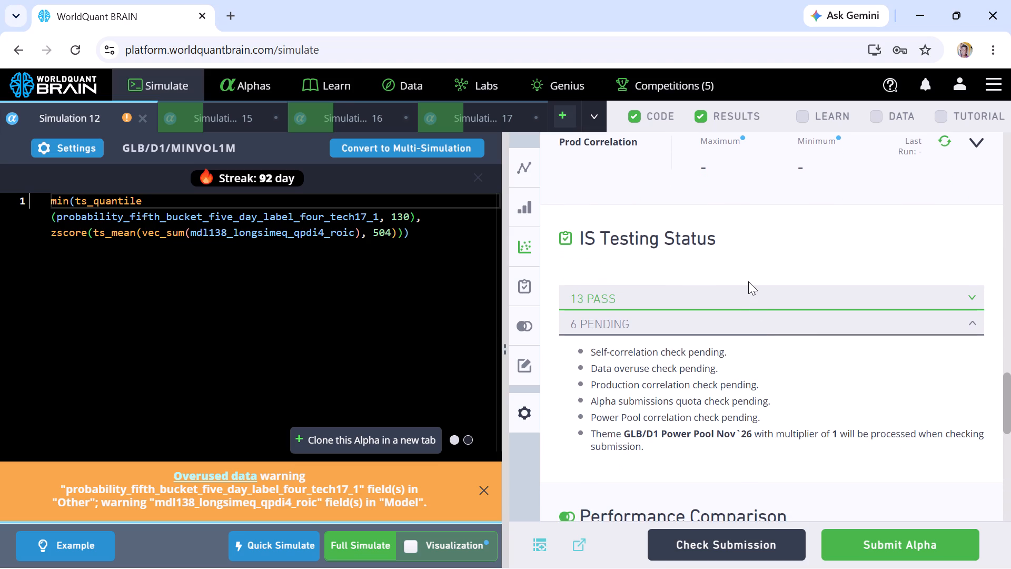
pyautogui.click(747, 296)
pyautogui.scroll(-2, 755, 398)
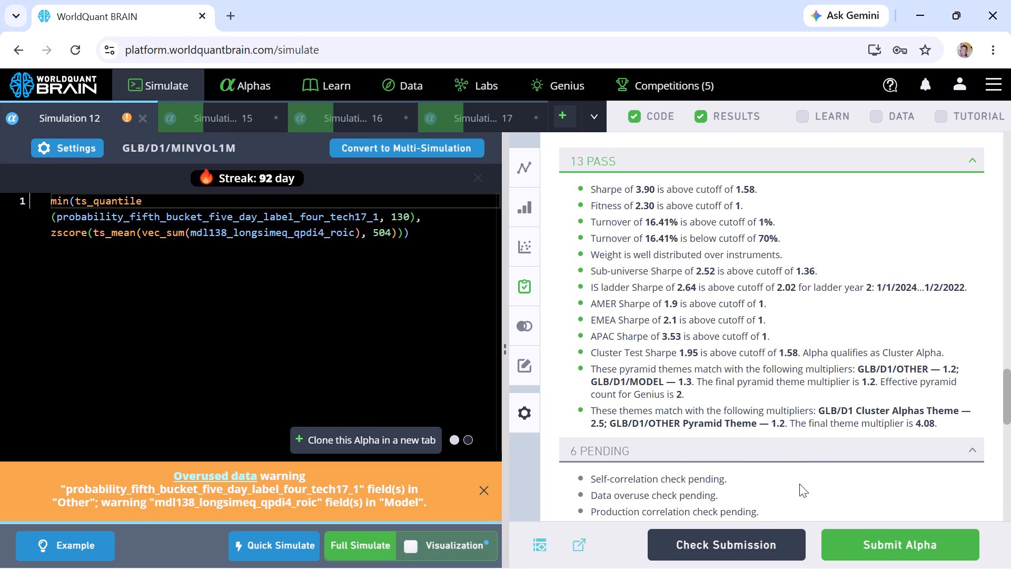
# Run the submission check on the Simulation 12 alpha.
pyautogui.click(743, 539)
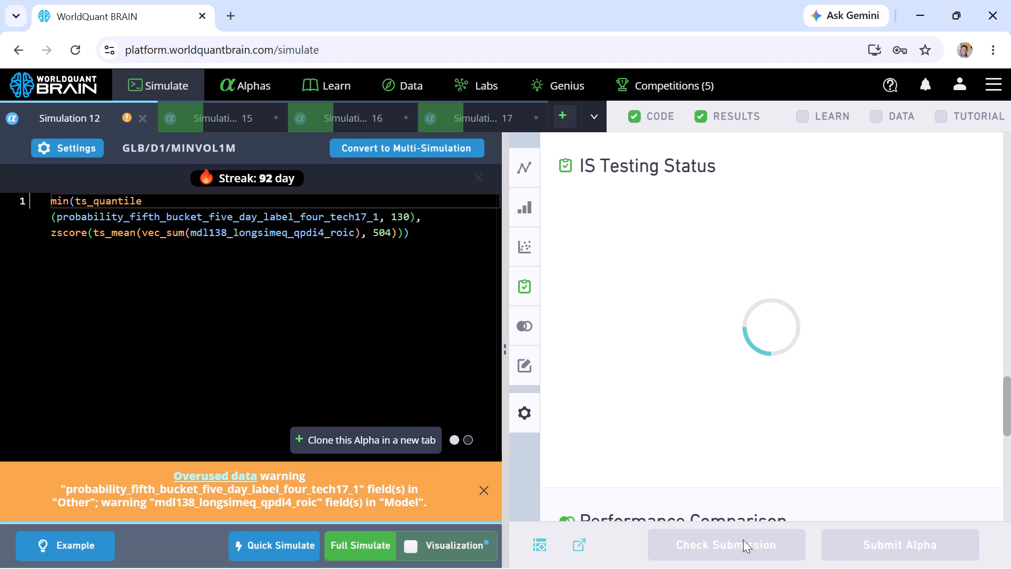
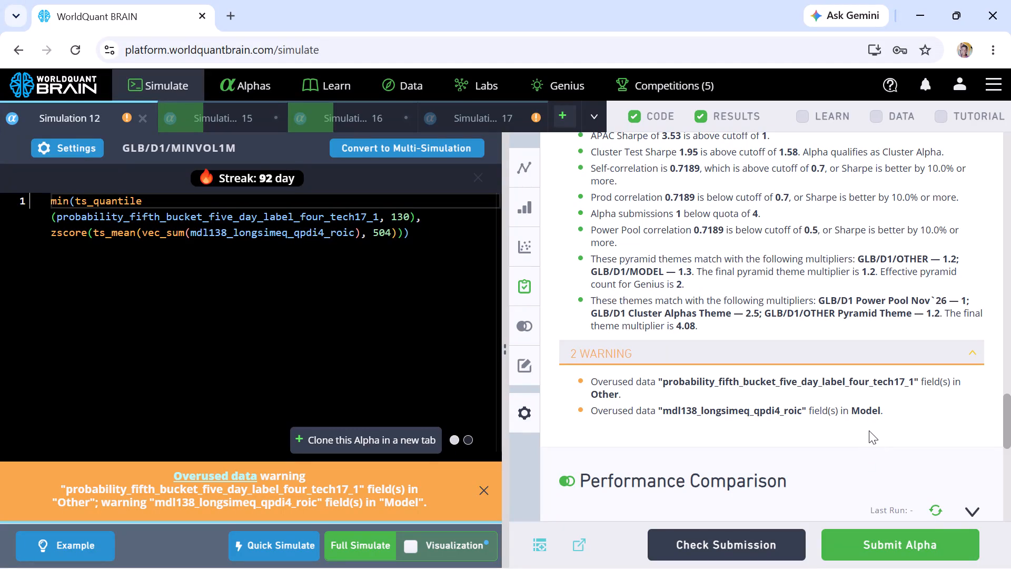
# Submit the Simulation 12 alpha after passing over its warnings and properties.
pyautogui.scroll(-3, 877, 420)
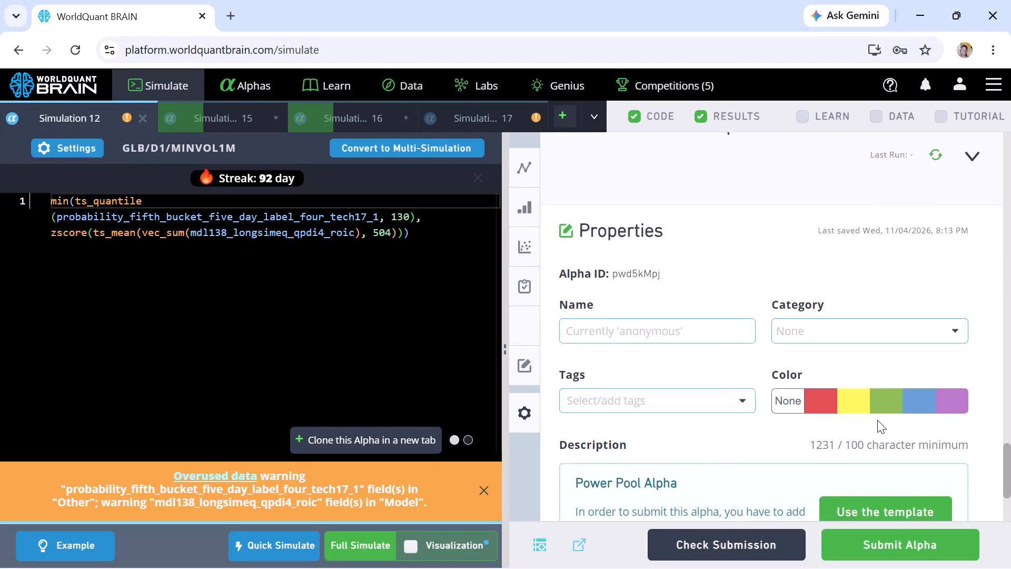
pyautogui.scroll(-3, 877, 420)
pyautogui.click(848, 544)
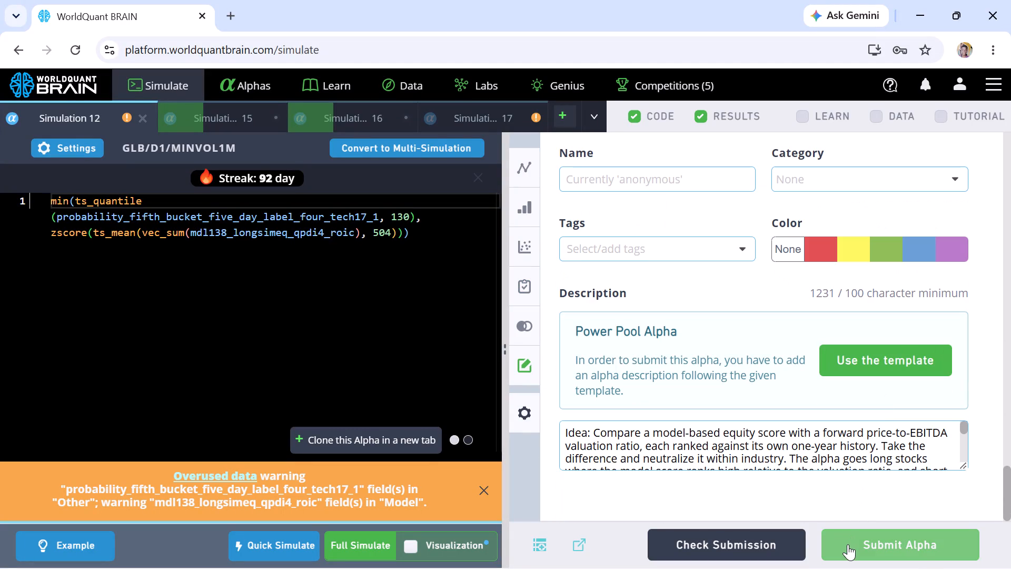
# Show Simulation 17's test period, expand the warning and passed checks in its IS Testing Status, and review its summary and chart.
pyautogui.click(474, 123)
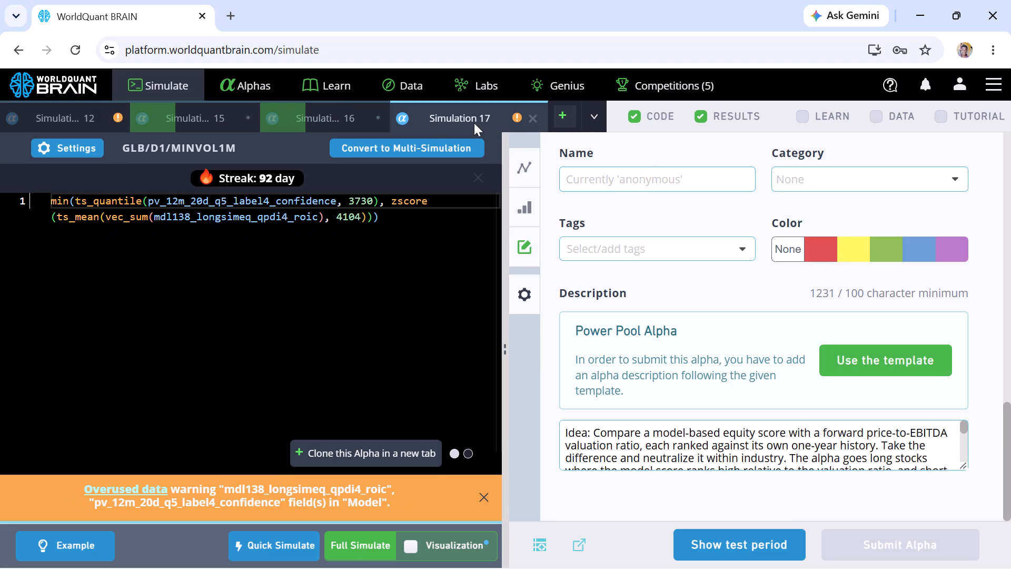
pyautogui.click(715, 528)
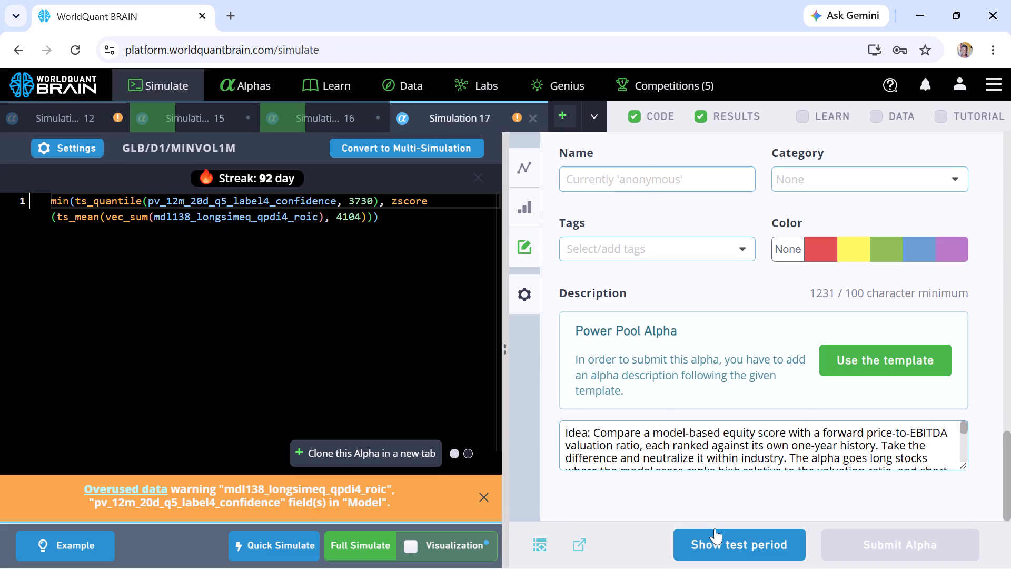
pyautogui.scroll(1, 769, 425)
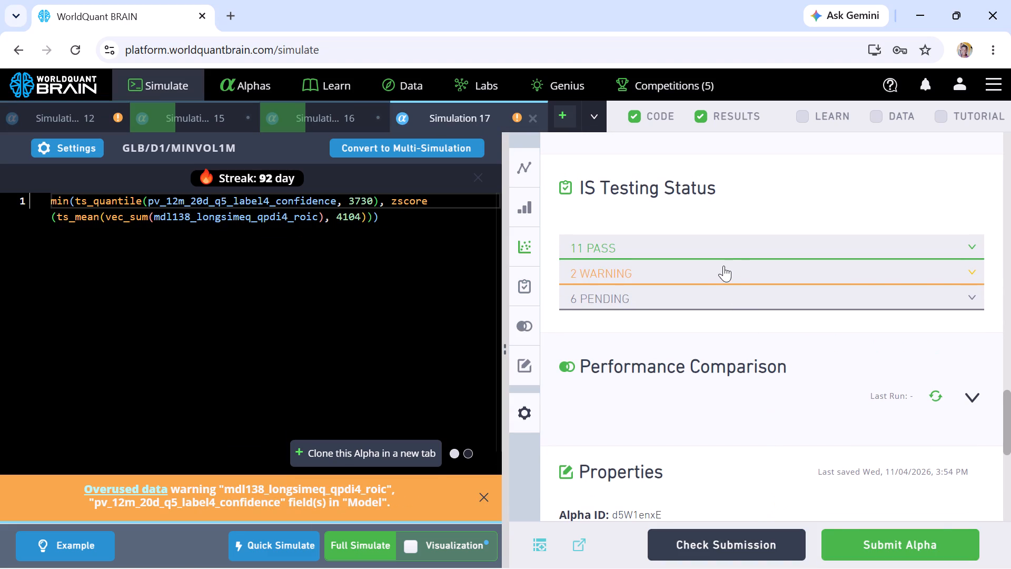
pyautogui.click(723, 266)
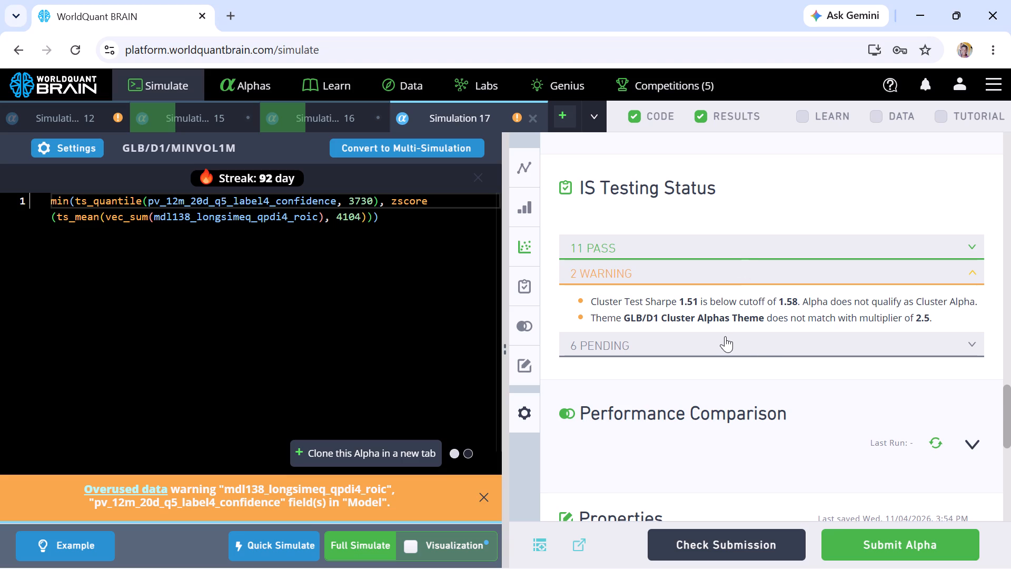
pyautogui.click(749, 247)
pyautogui.click(749, 247)
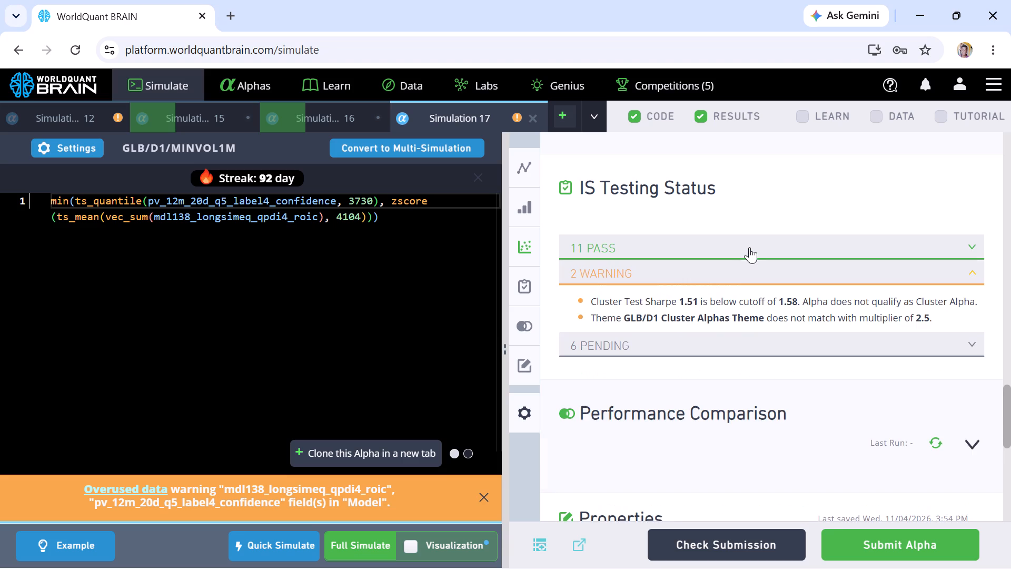
pyautogui.click(749, 247)
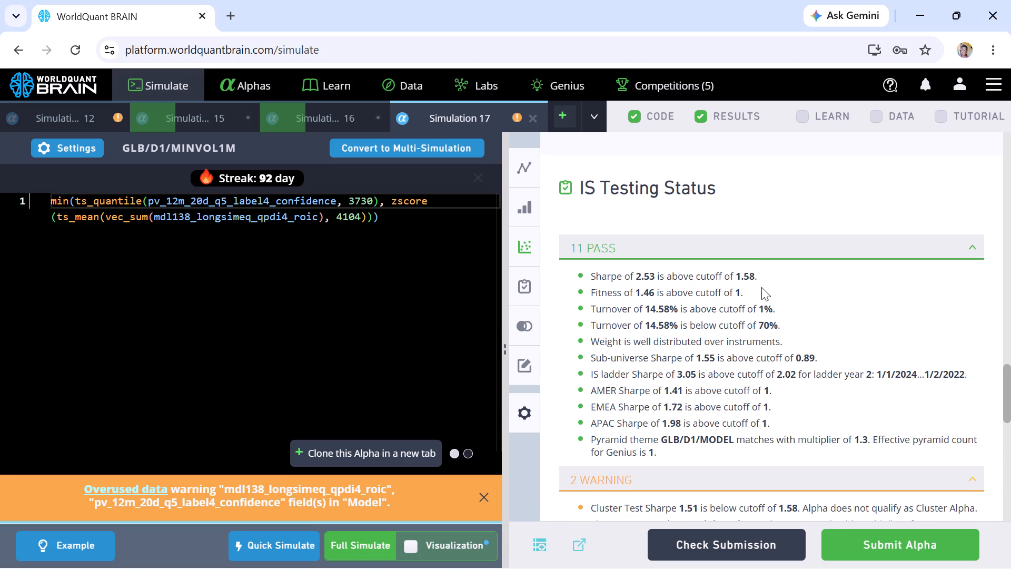
pyautogui.scroll(9, 761, 287)
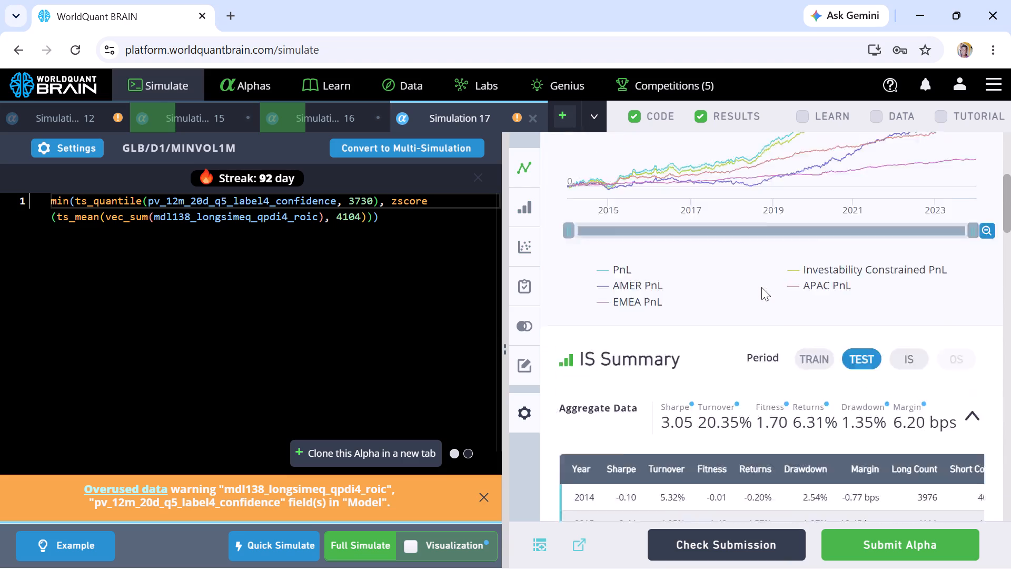
# Replace the ts_quantile data field in Simulation 17 with predicted_fifth_quantile_five_day_return_18 and run a full simulation.
pyautogui.doubleClick(272, 200)
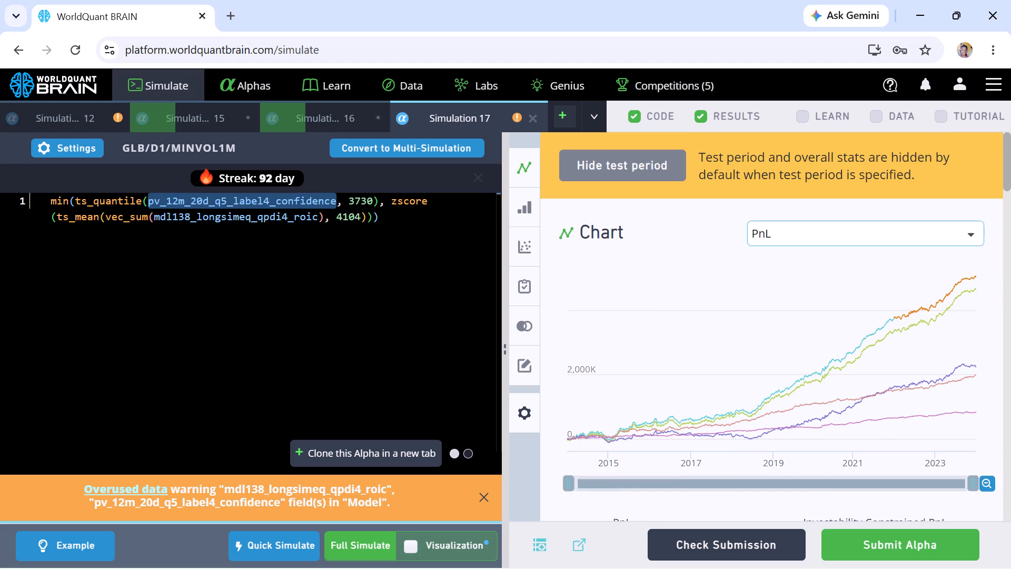
pyautogui.press('BackSpace')
pyautogui.write('pred')
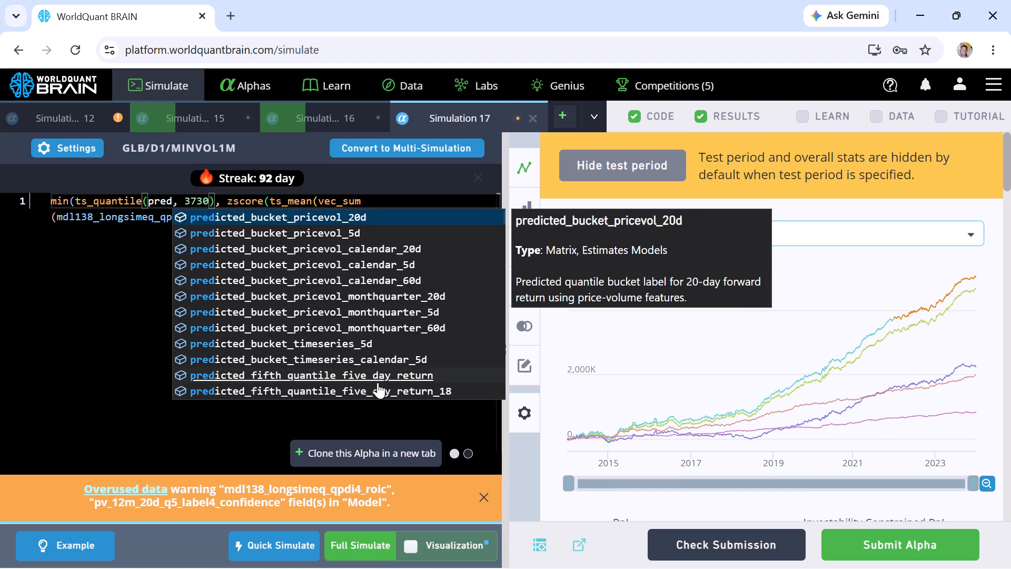
pyautogui.click(357, 389)
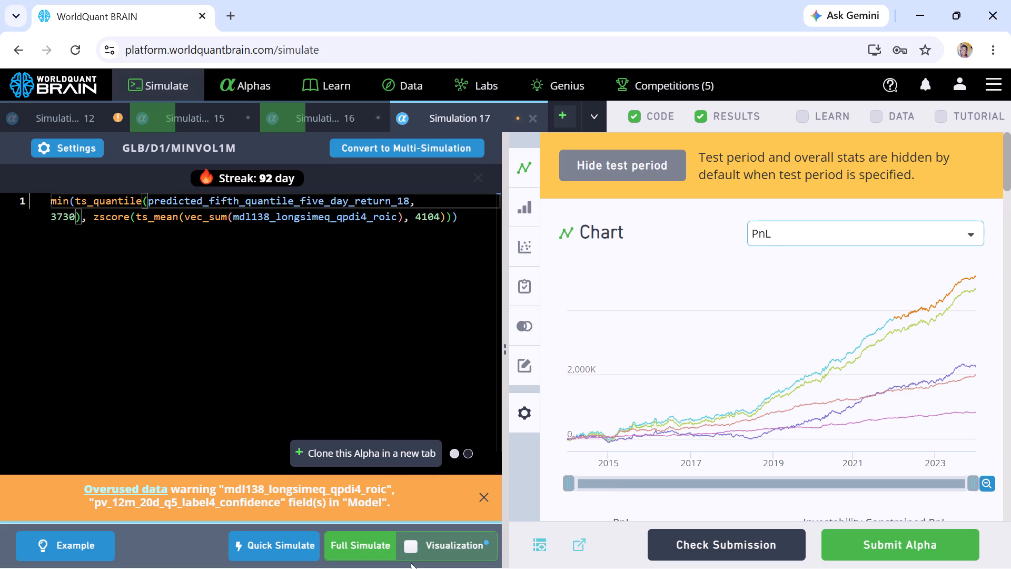
pyautogui.click(371, 550)
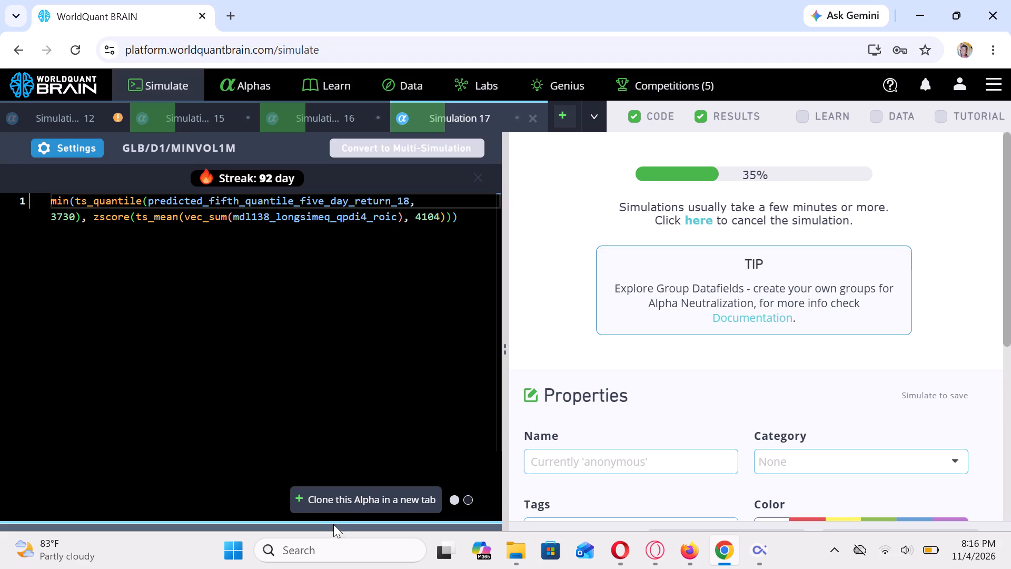
# Search Windows for the Loggy3 app and open it.
pyautogui.click(328, 545)
pyautogui.write('loh')
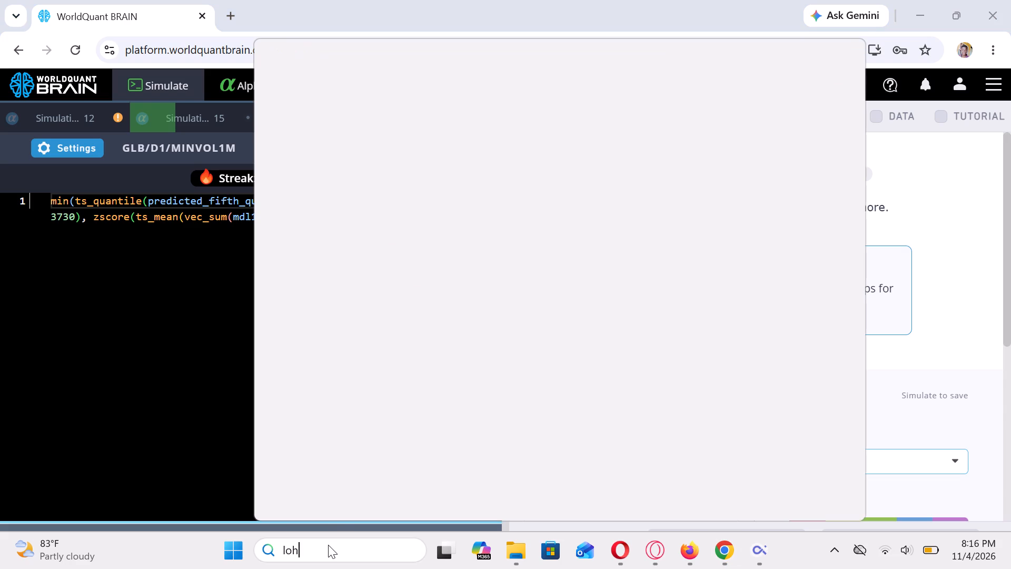
pyautogui.press('BackSpace')
pyautogui.press('g')
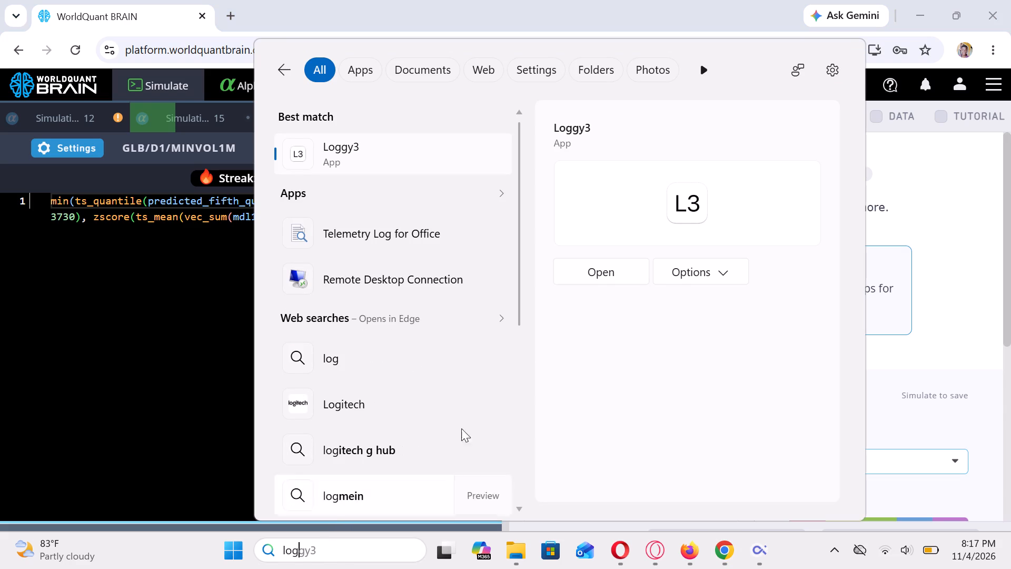
pyautogui.click(601, 275)
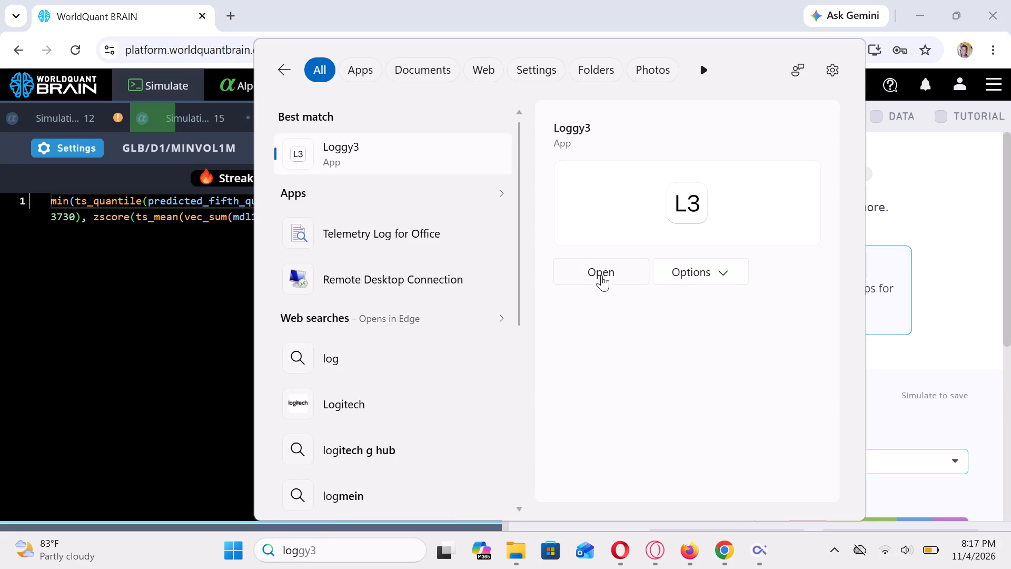